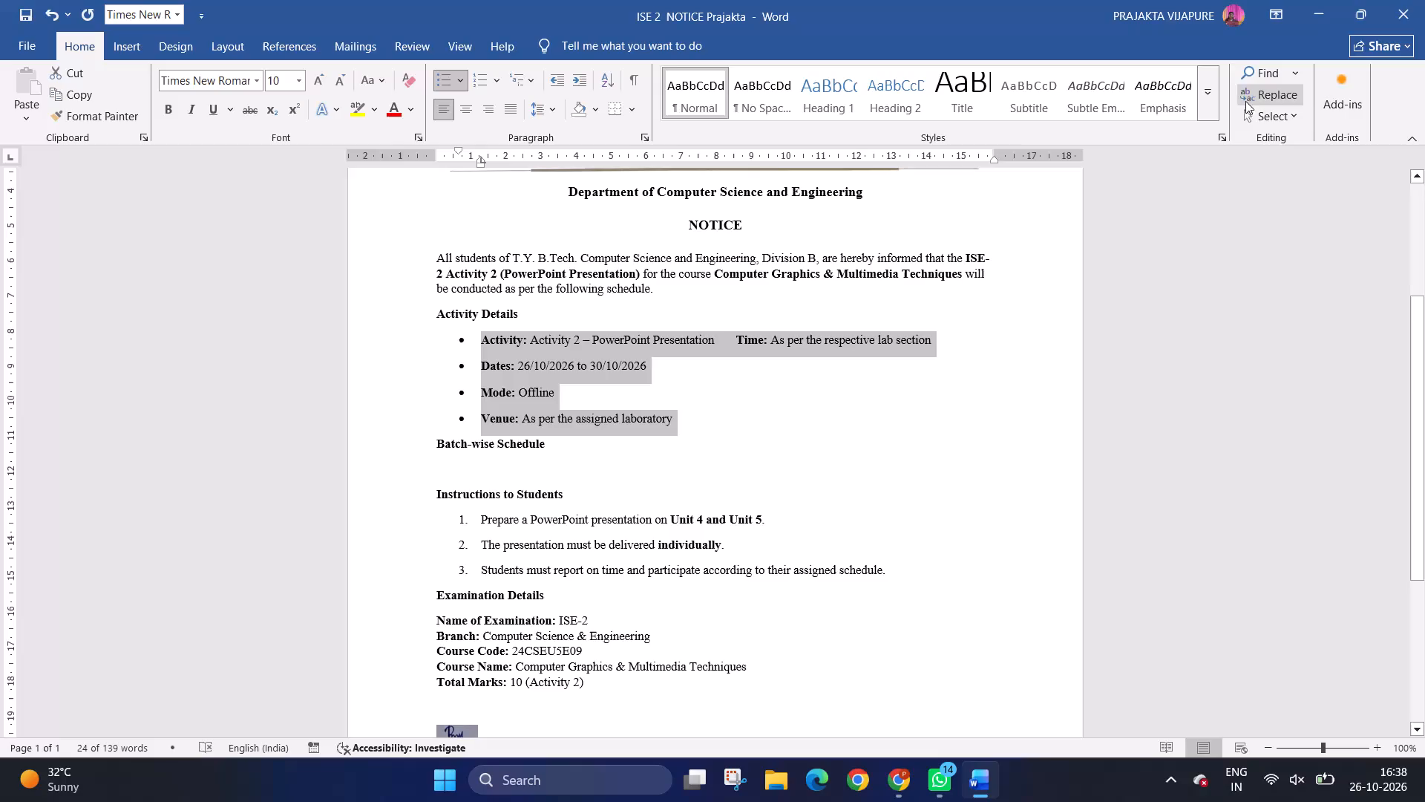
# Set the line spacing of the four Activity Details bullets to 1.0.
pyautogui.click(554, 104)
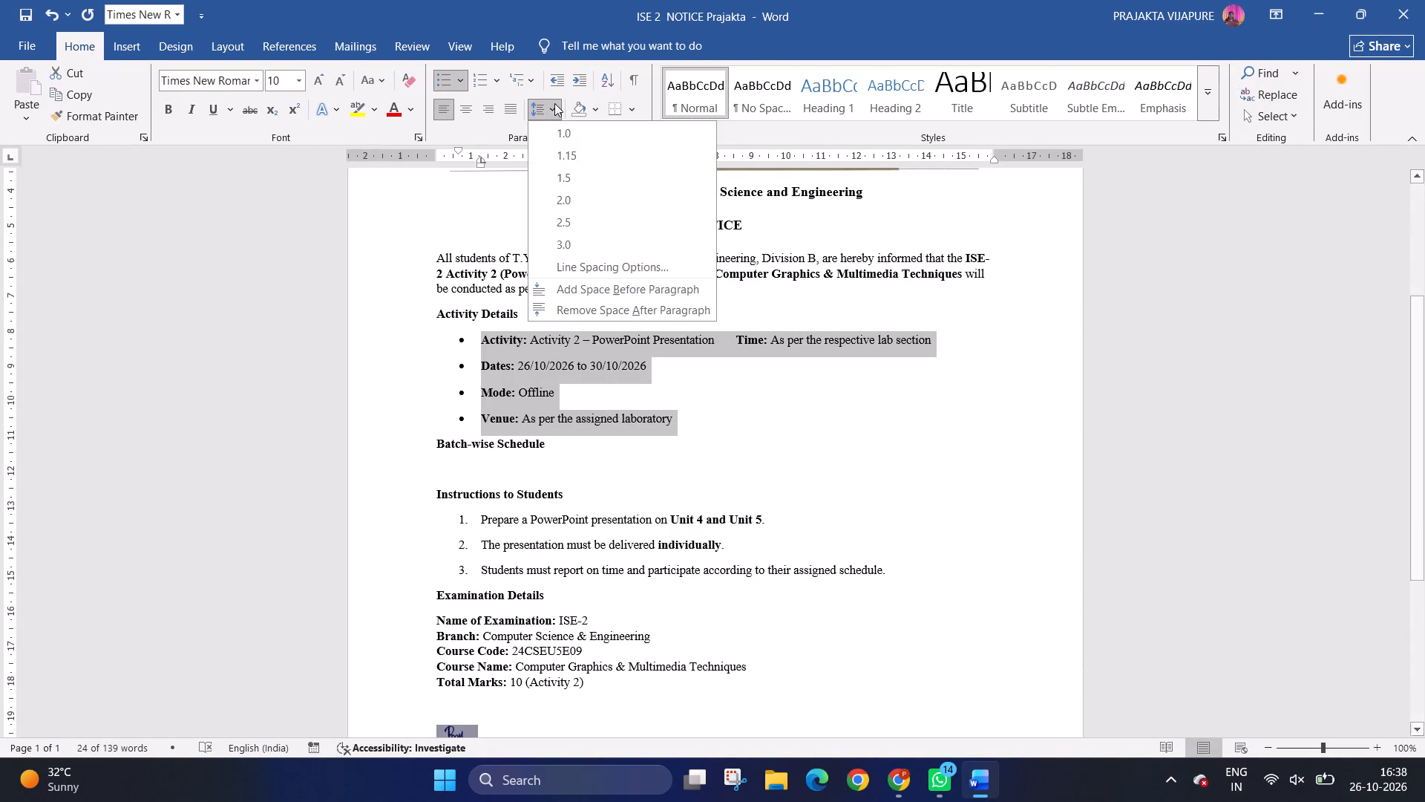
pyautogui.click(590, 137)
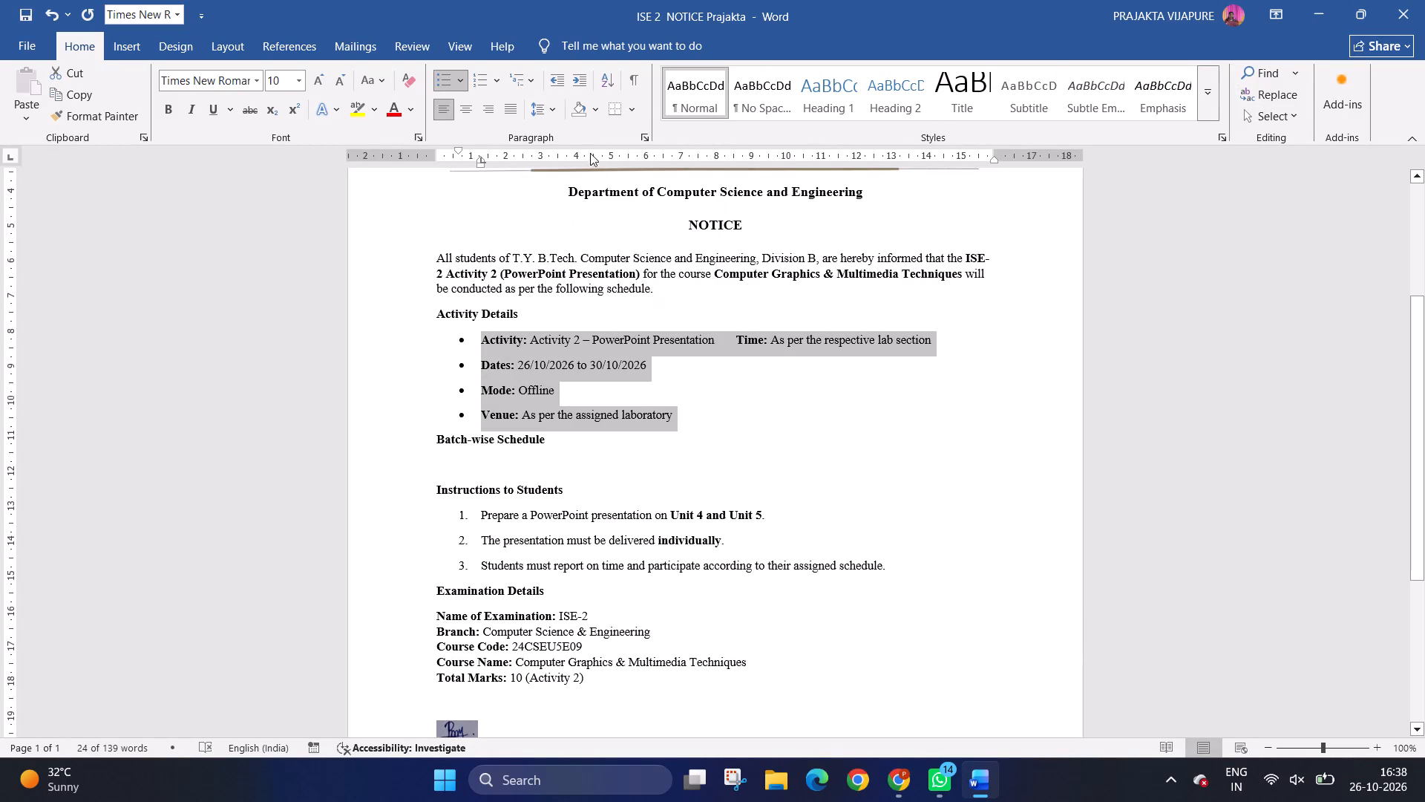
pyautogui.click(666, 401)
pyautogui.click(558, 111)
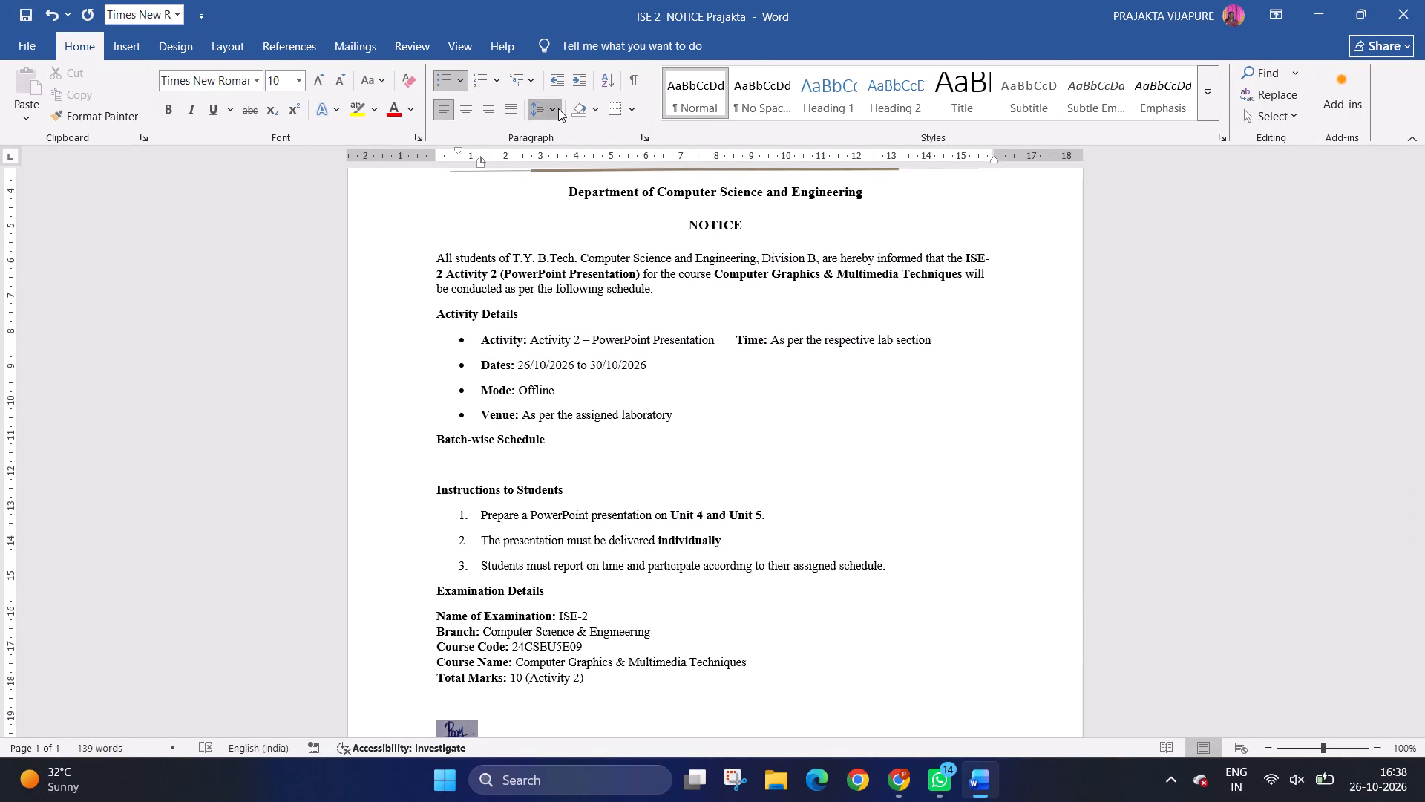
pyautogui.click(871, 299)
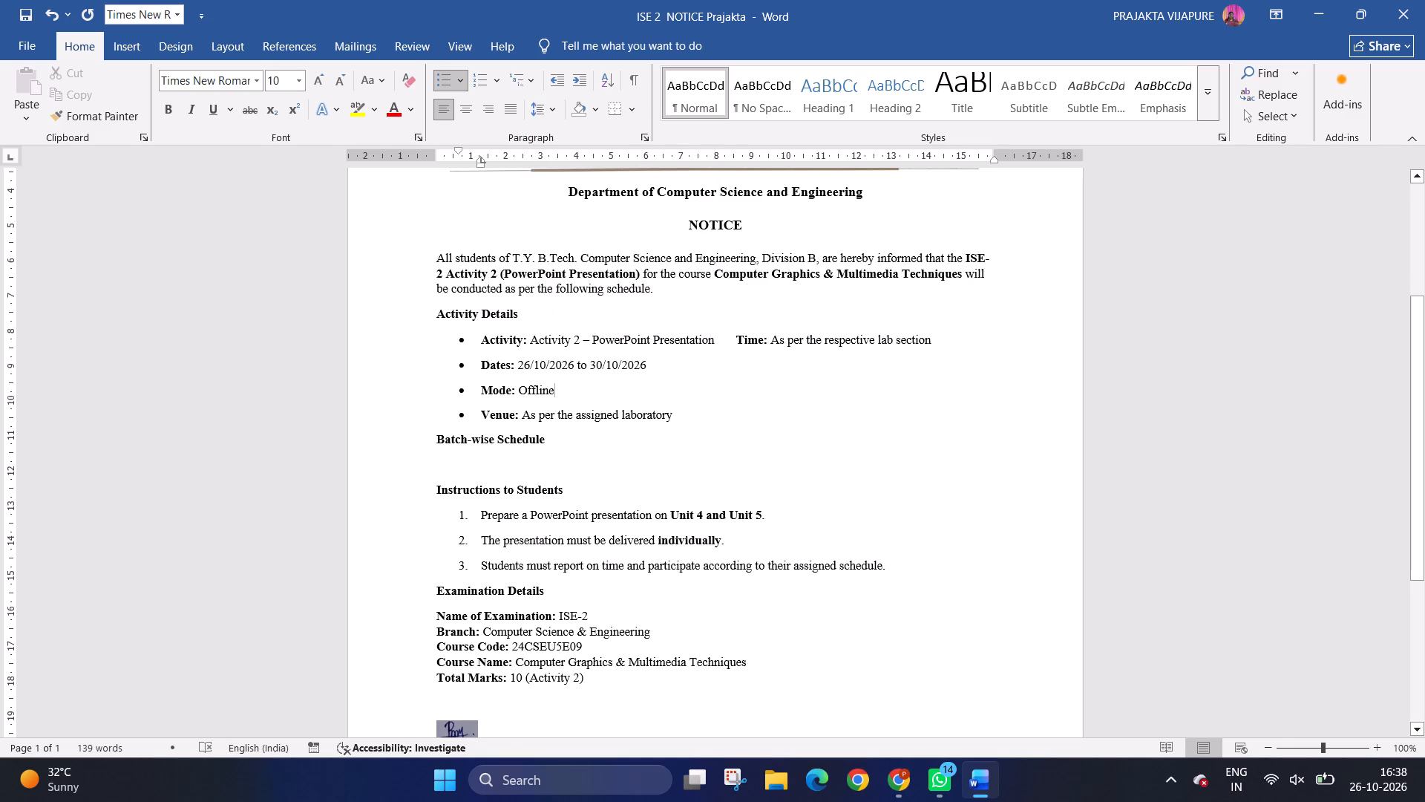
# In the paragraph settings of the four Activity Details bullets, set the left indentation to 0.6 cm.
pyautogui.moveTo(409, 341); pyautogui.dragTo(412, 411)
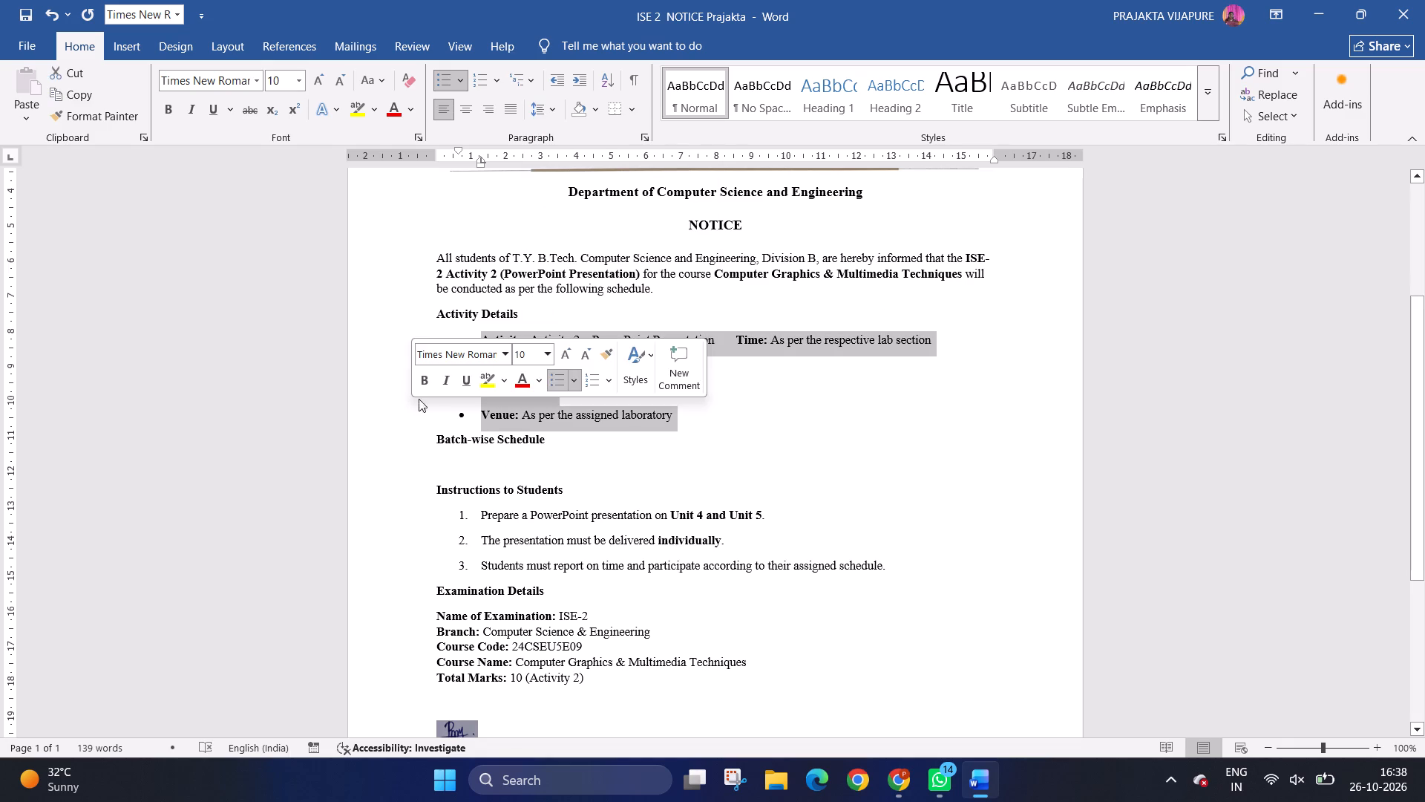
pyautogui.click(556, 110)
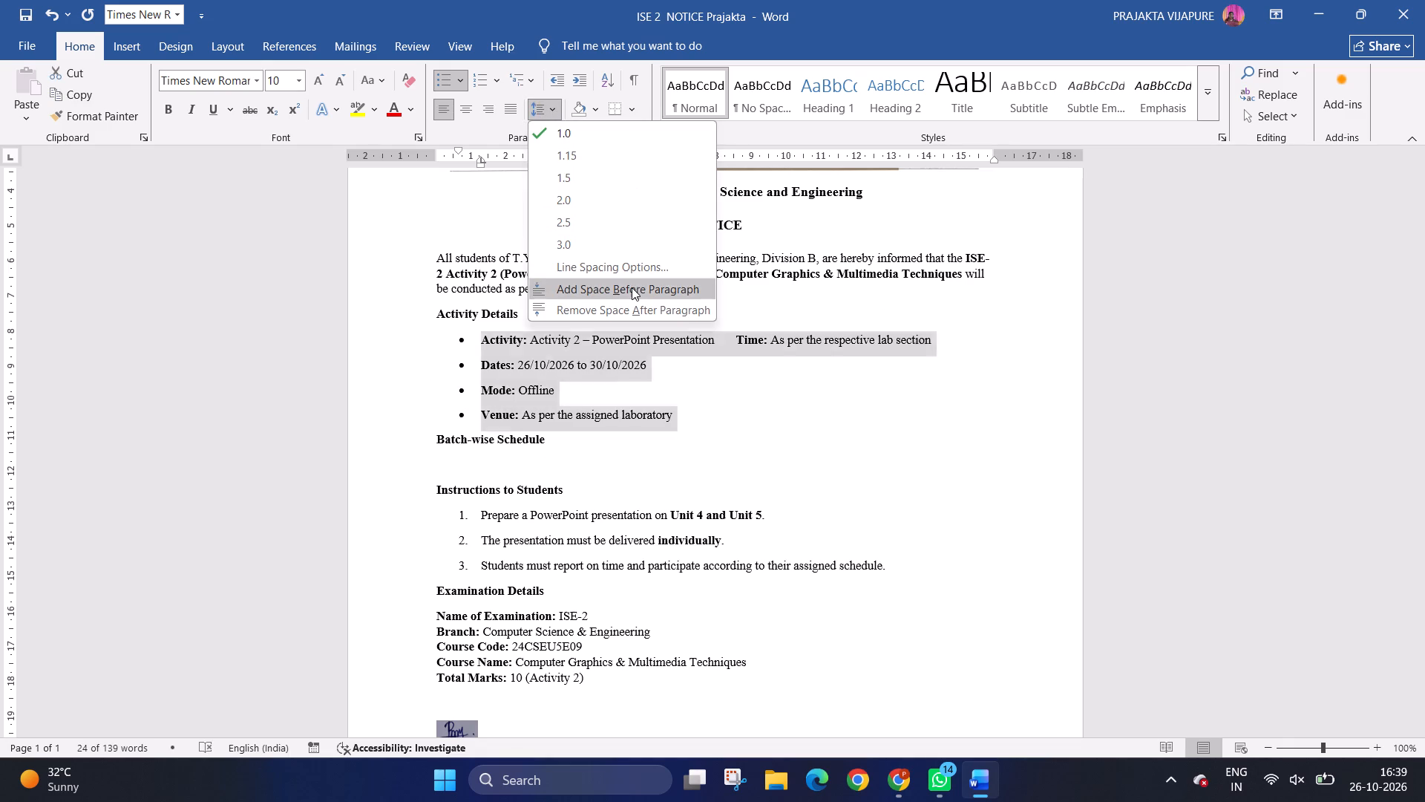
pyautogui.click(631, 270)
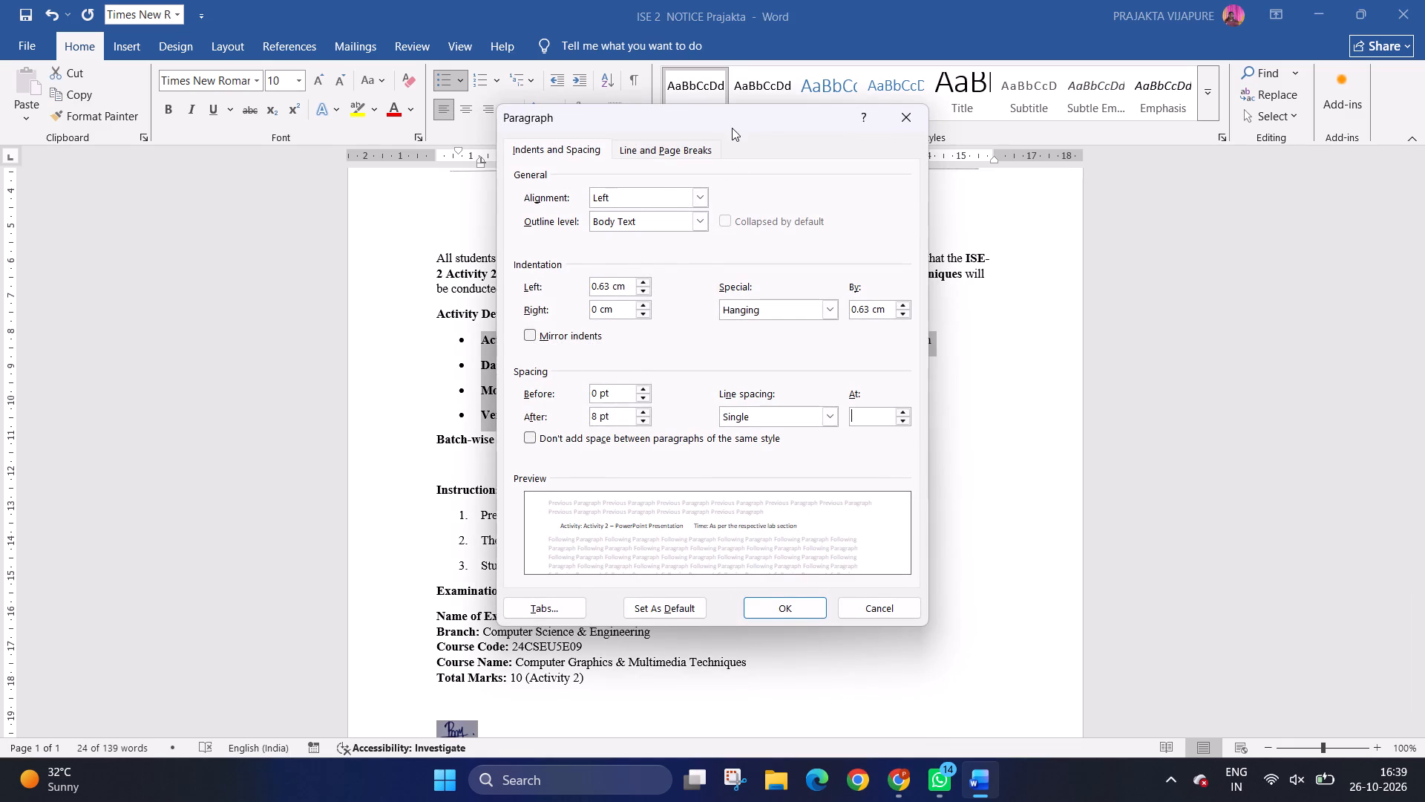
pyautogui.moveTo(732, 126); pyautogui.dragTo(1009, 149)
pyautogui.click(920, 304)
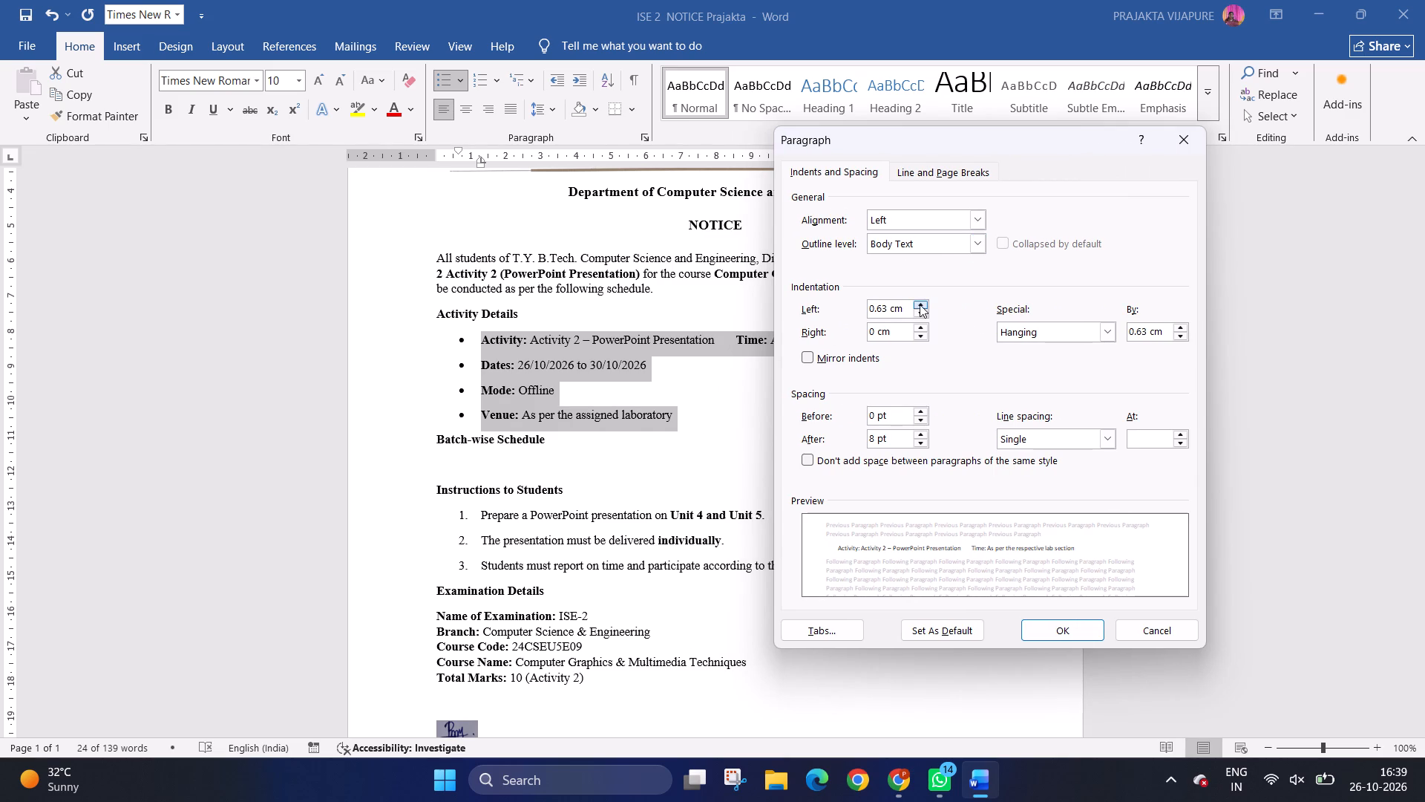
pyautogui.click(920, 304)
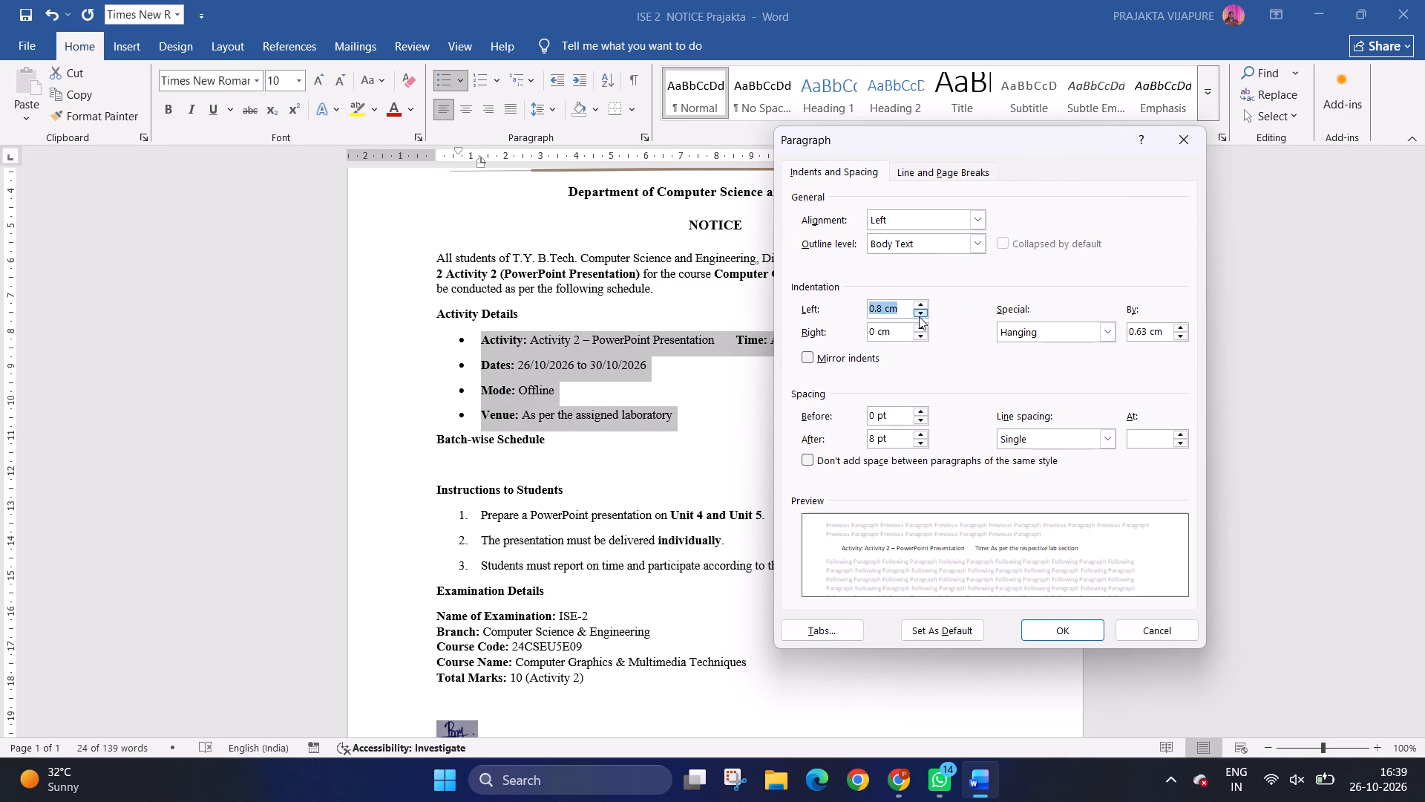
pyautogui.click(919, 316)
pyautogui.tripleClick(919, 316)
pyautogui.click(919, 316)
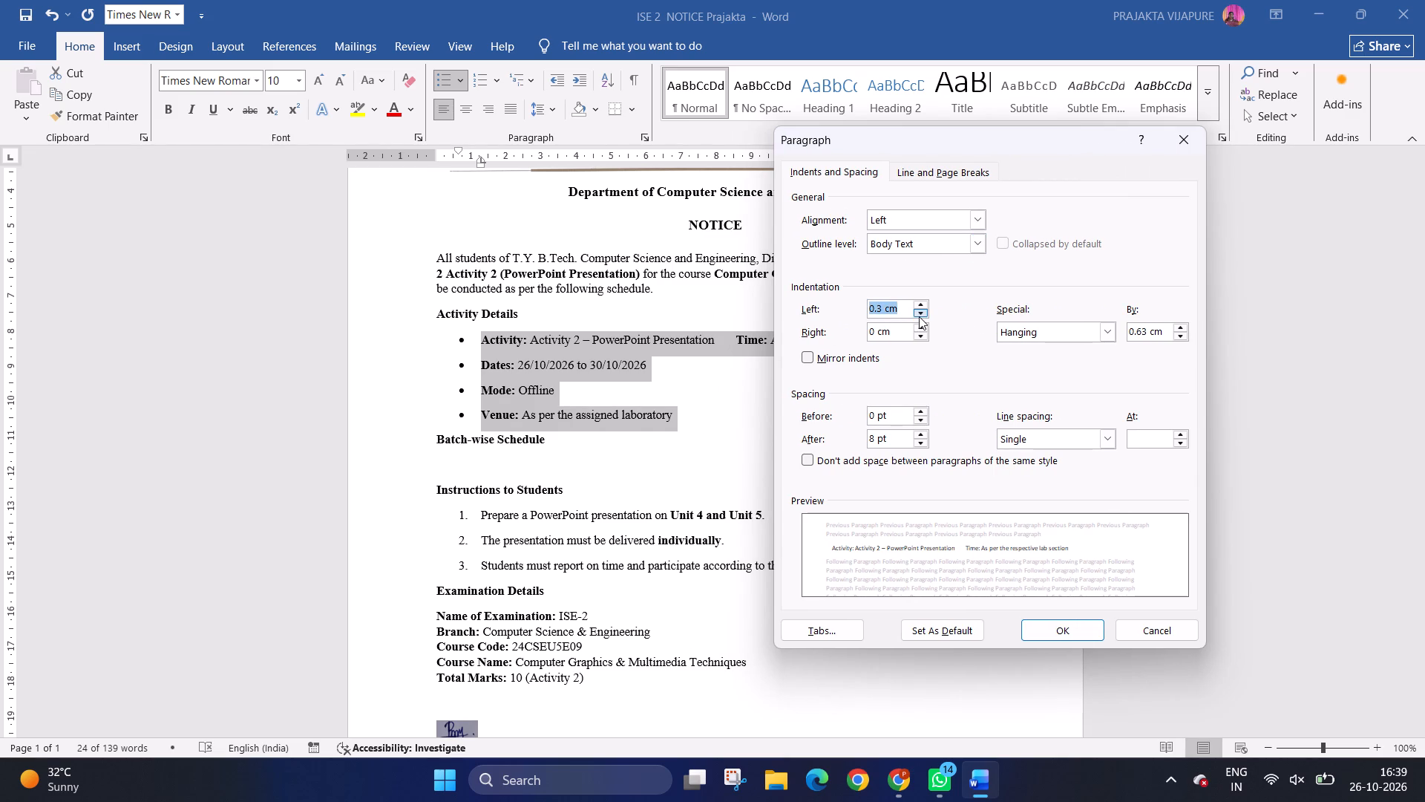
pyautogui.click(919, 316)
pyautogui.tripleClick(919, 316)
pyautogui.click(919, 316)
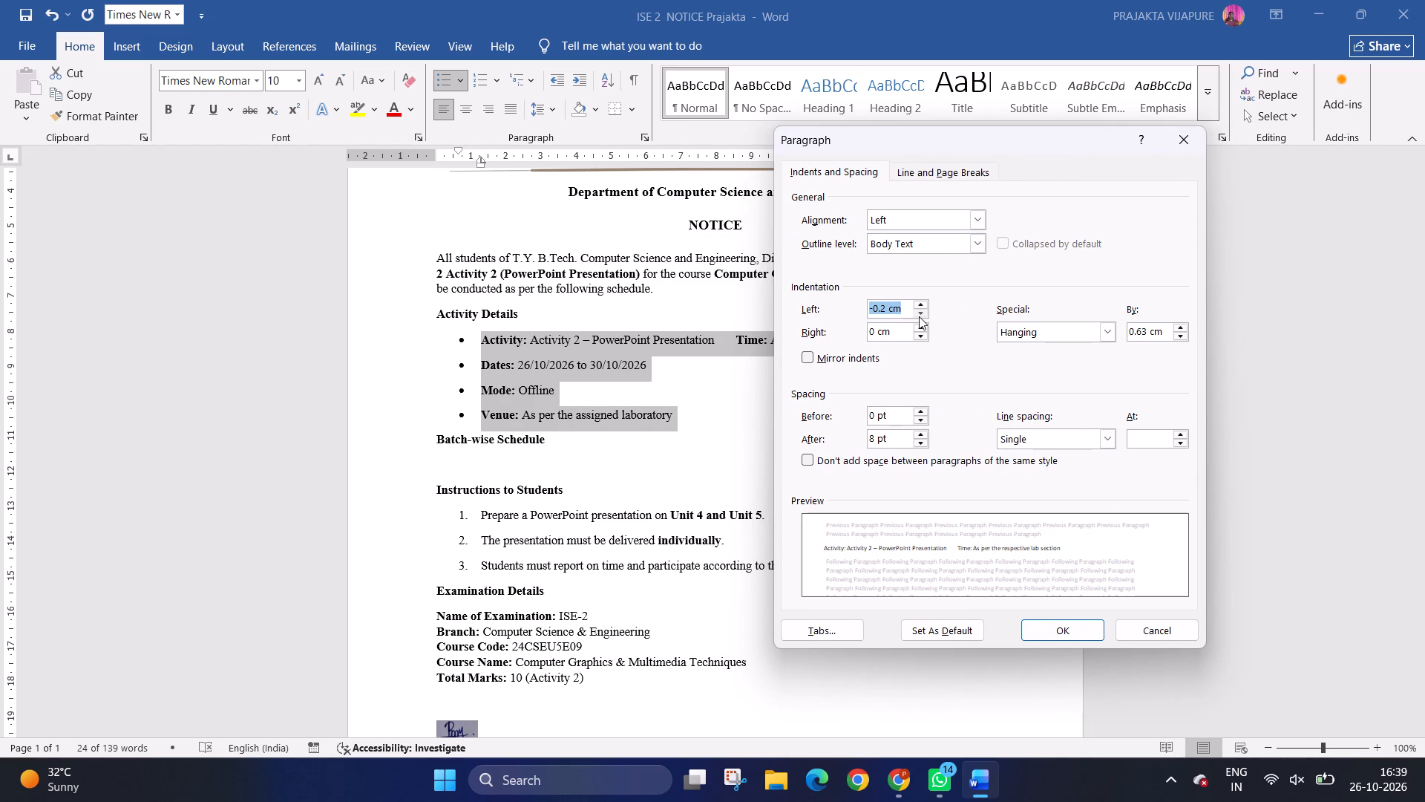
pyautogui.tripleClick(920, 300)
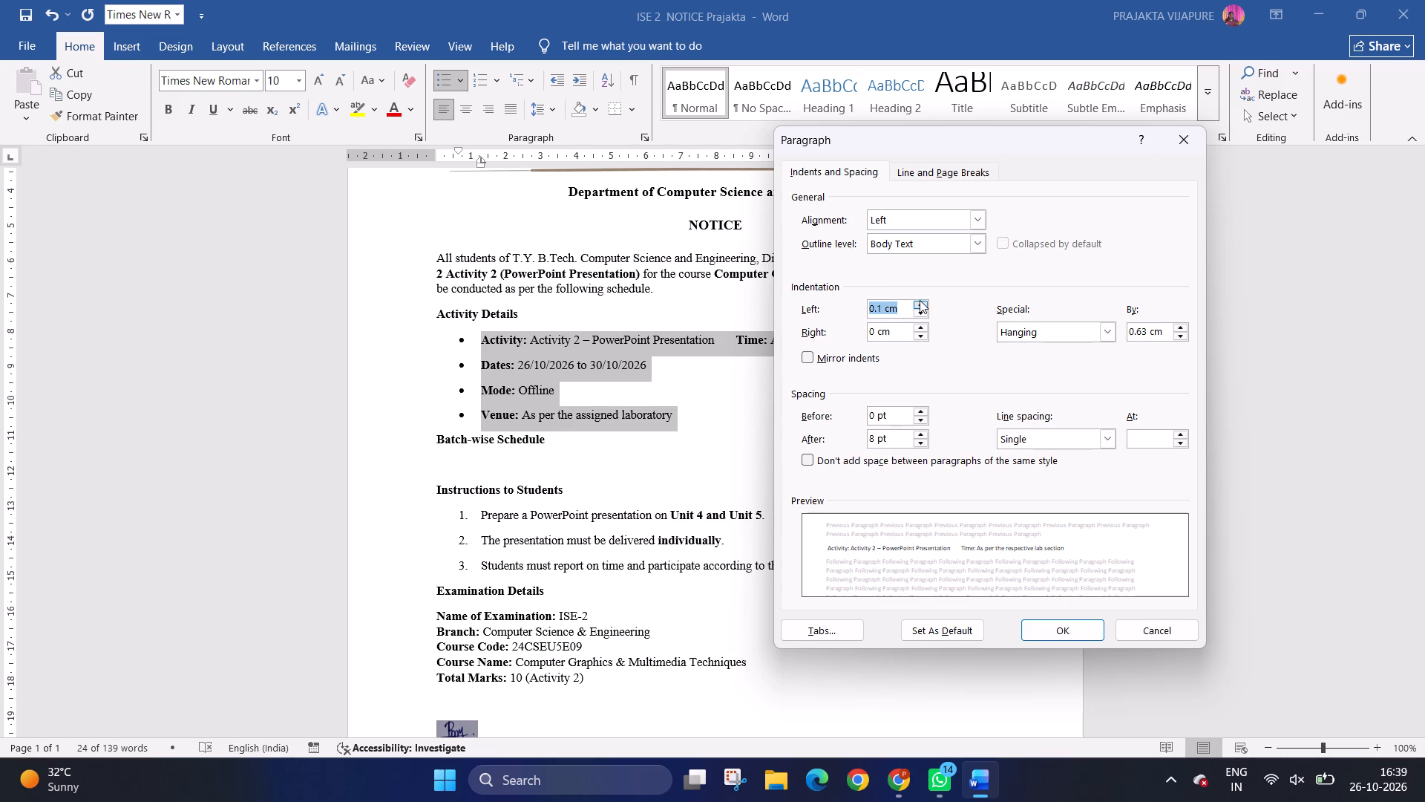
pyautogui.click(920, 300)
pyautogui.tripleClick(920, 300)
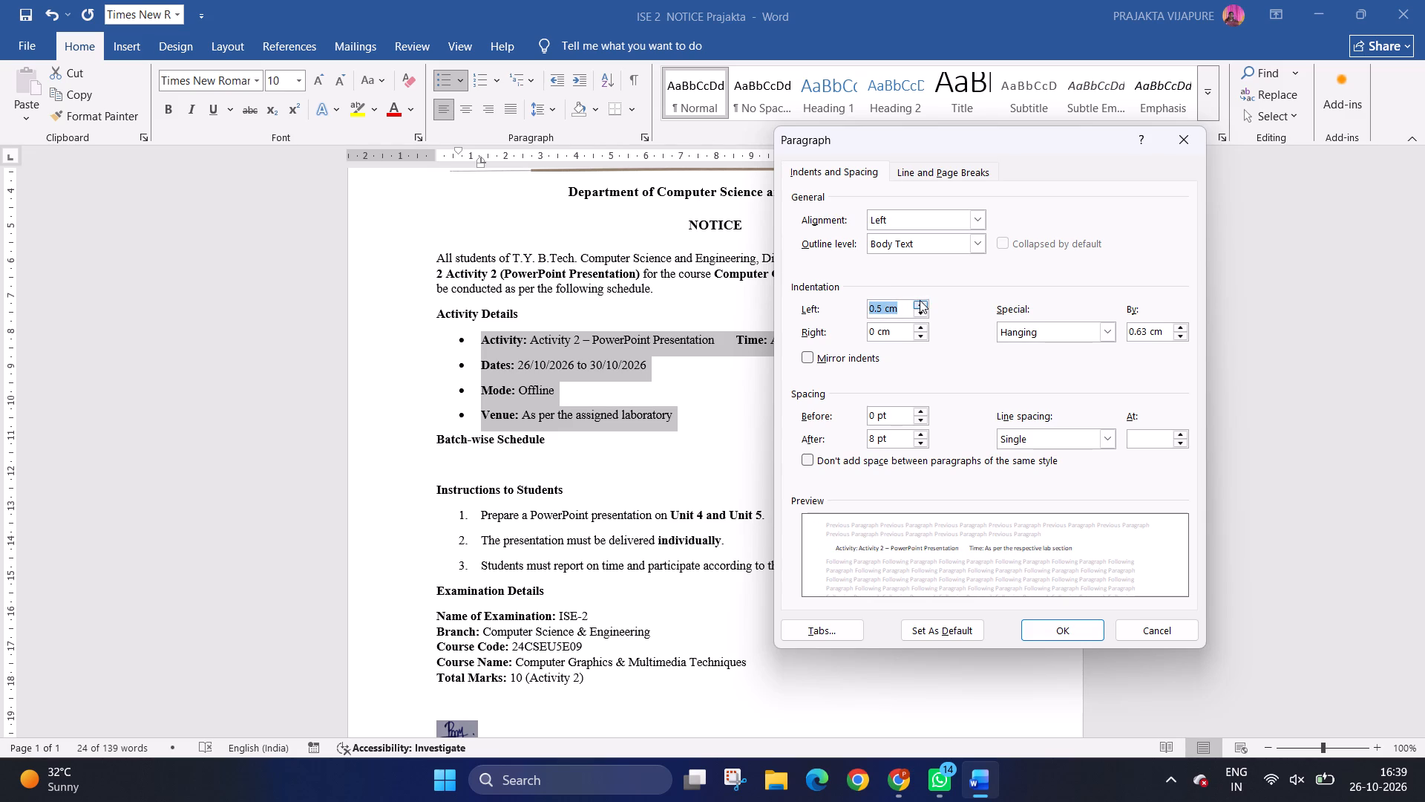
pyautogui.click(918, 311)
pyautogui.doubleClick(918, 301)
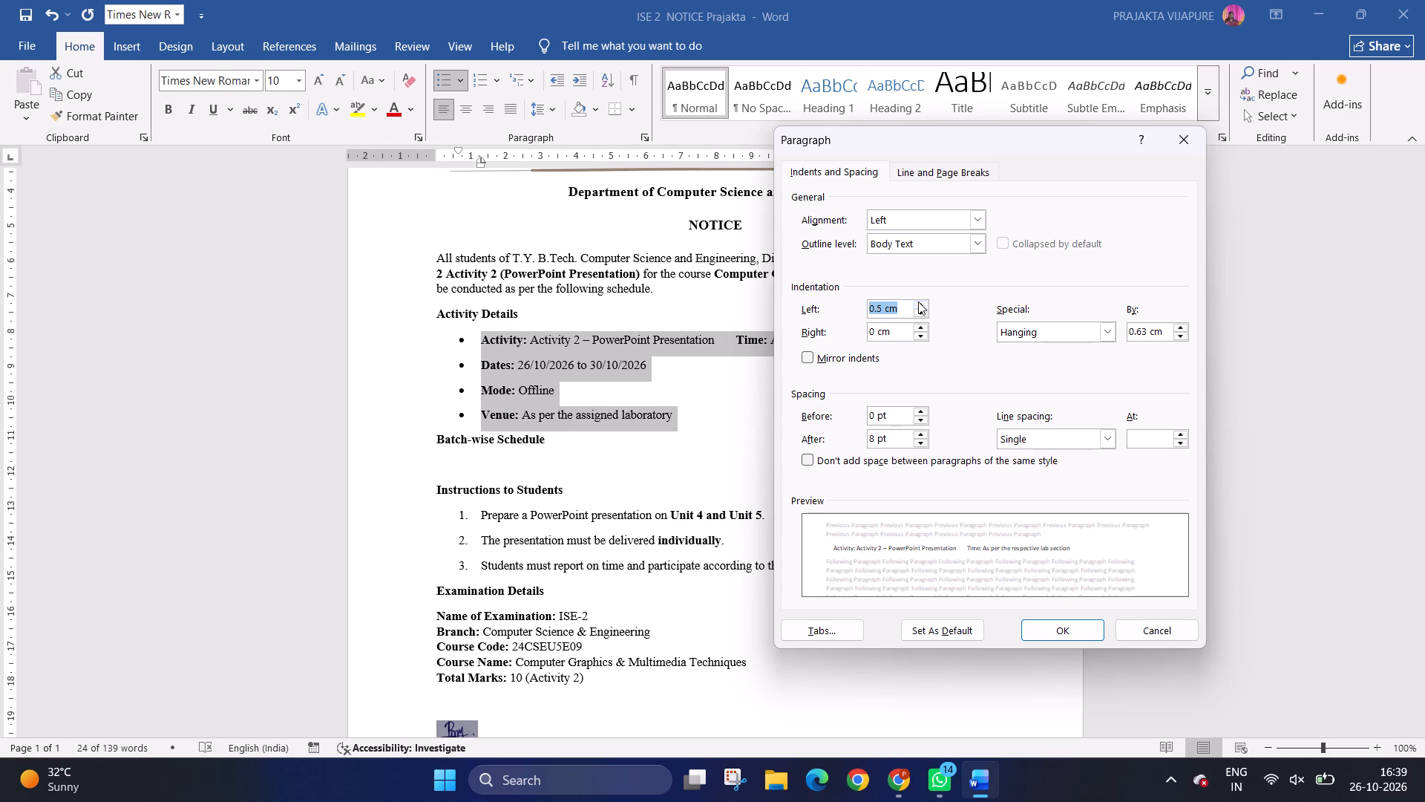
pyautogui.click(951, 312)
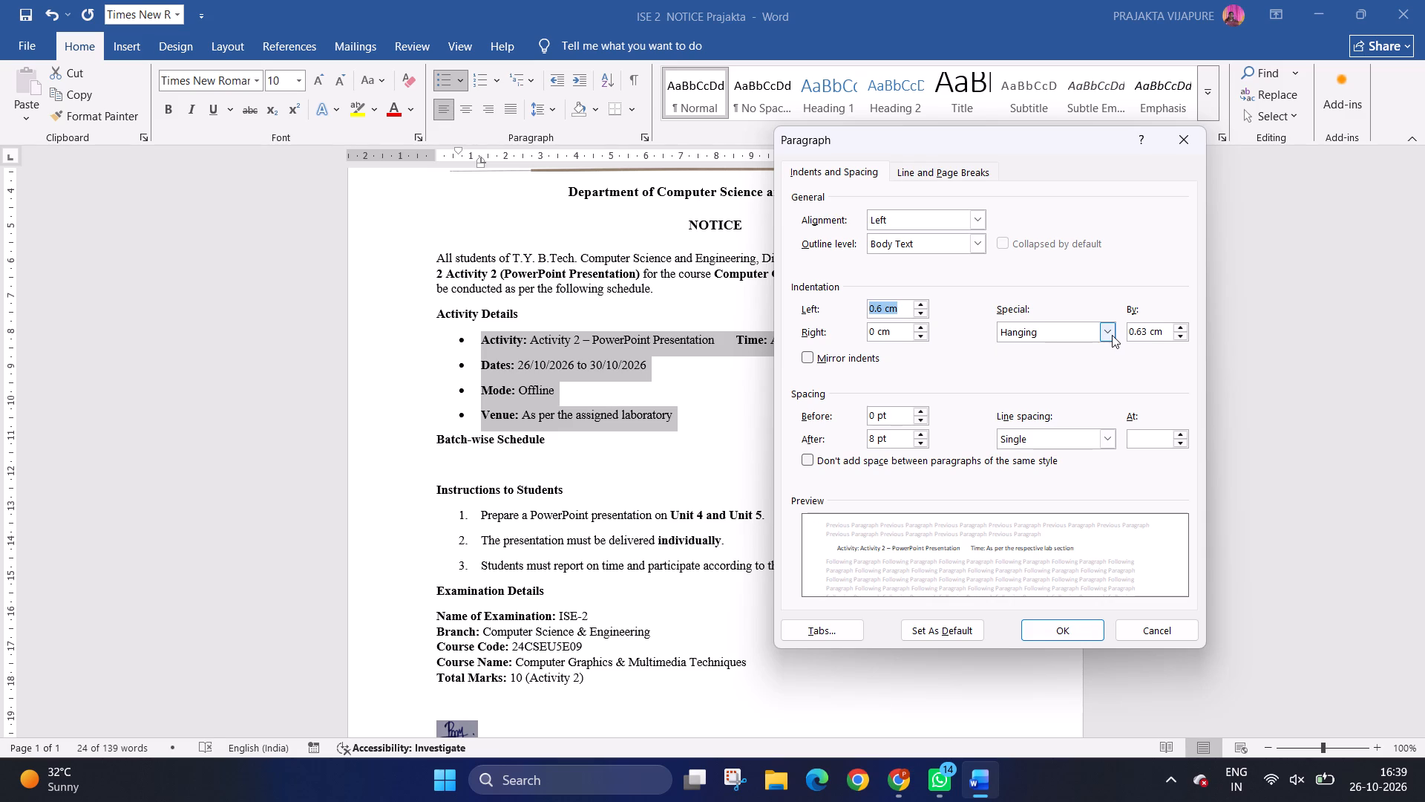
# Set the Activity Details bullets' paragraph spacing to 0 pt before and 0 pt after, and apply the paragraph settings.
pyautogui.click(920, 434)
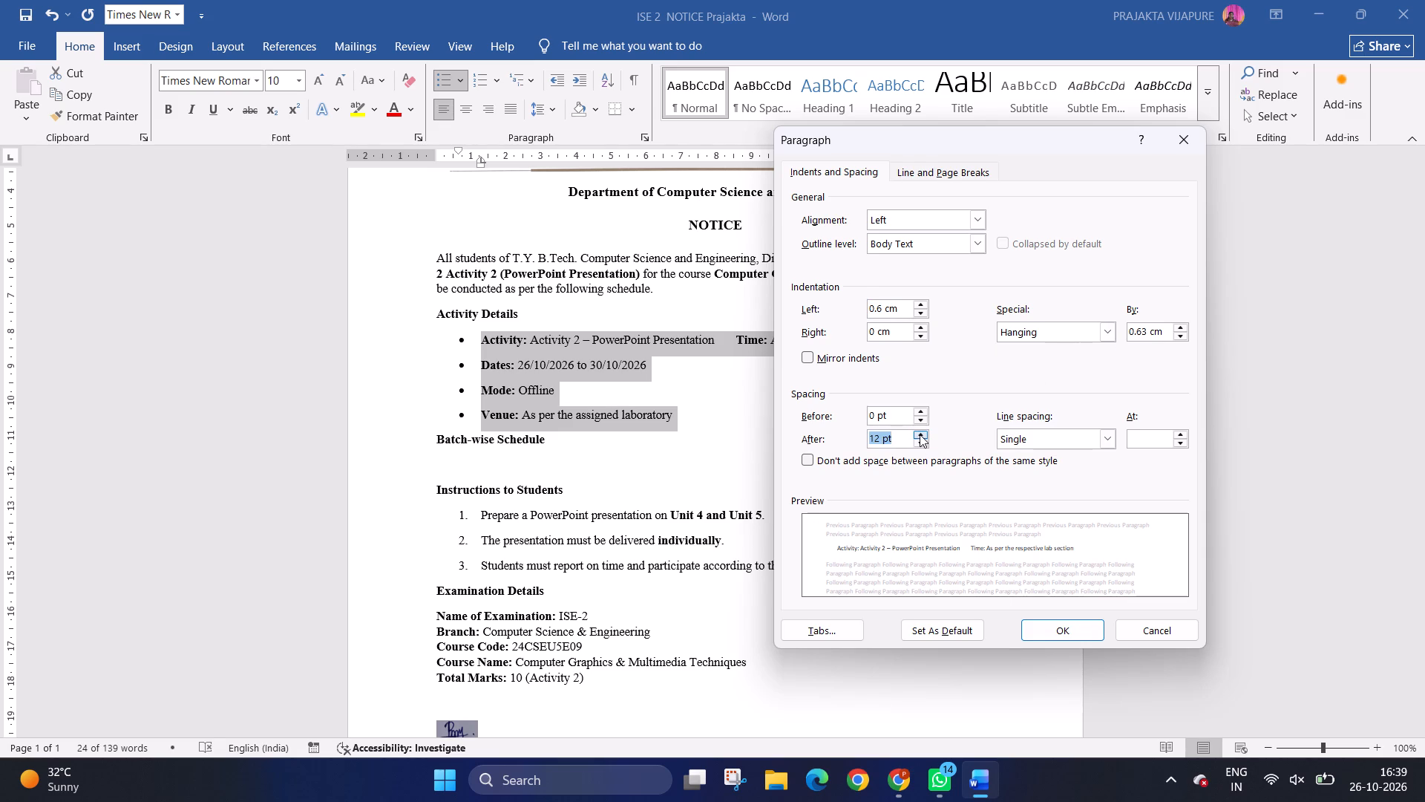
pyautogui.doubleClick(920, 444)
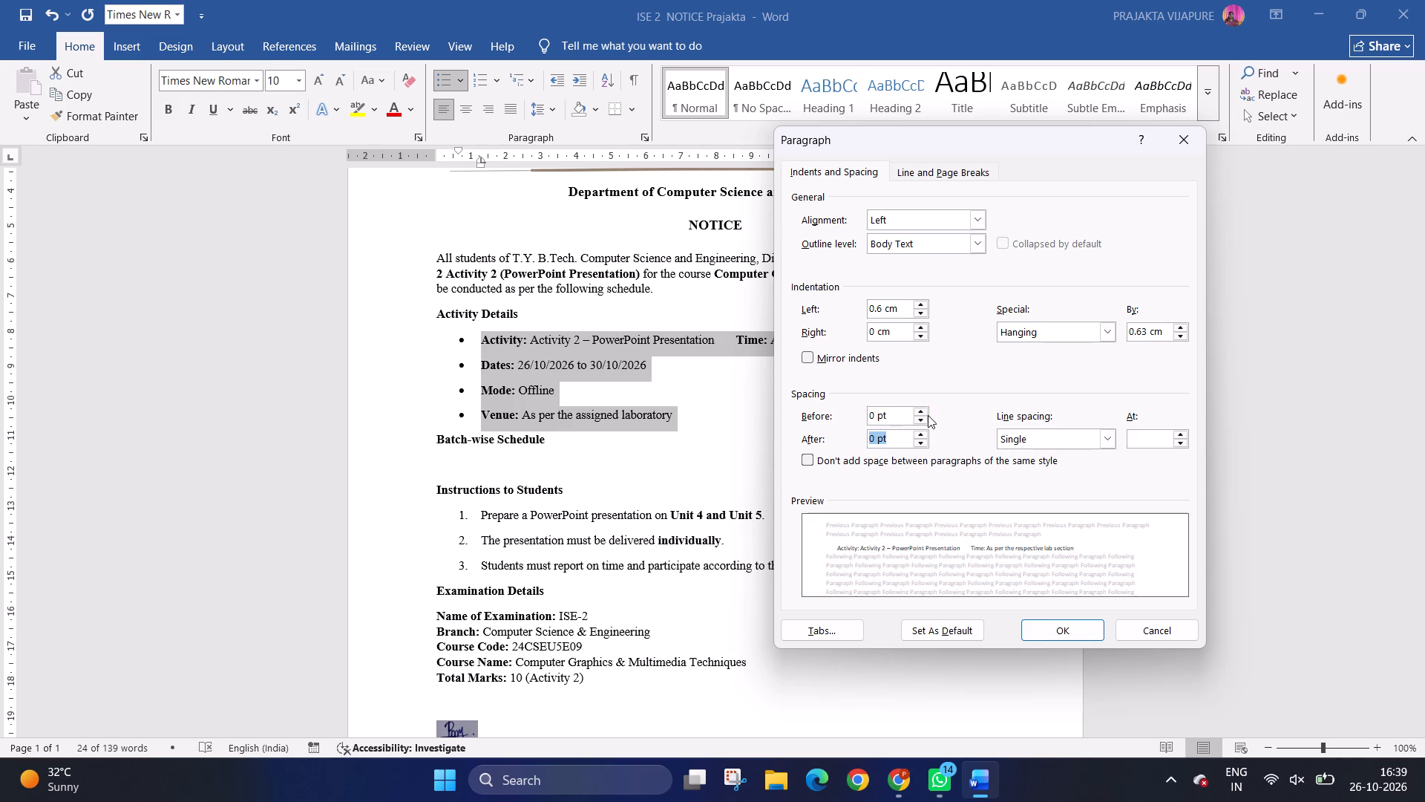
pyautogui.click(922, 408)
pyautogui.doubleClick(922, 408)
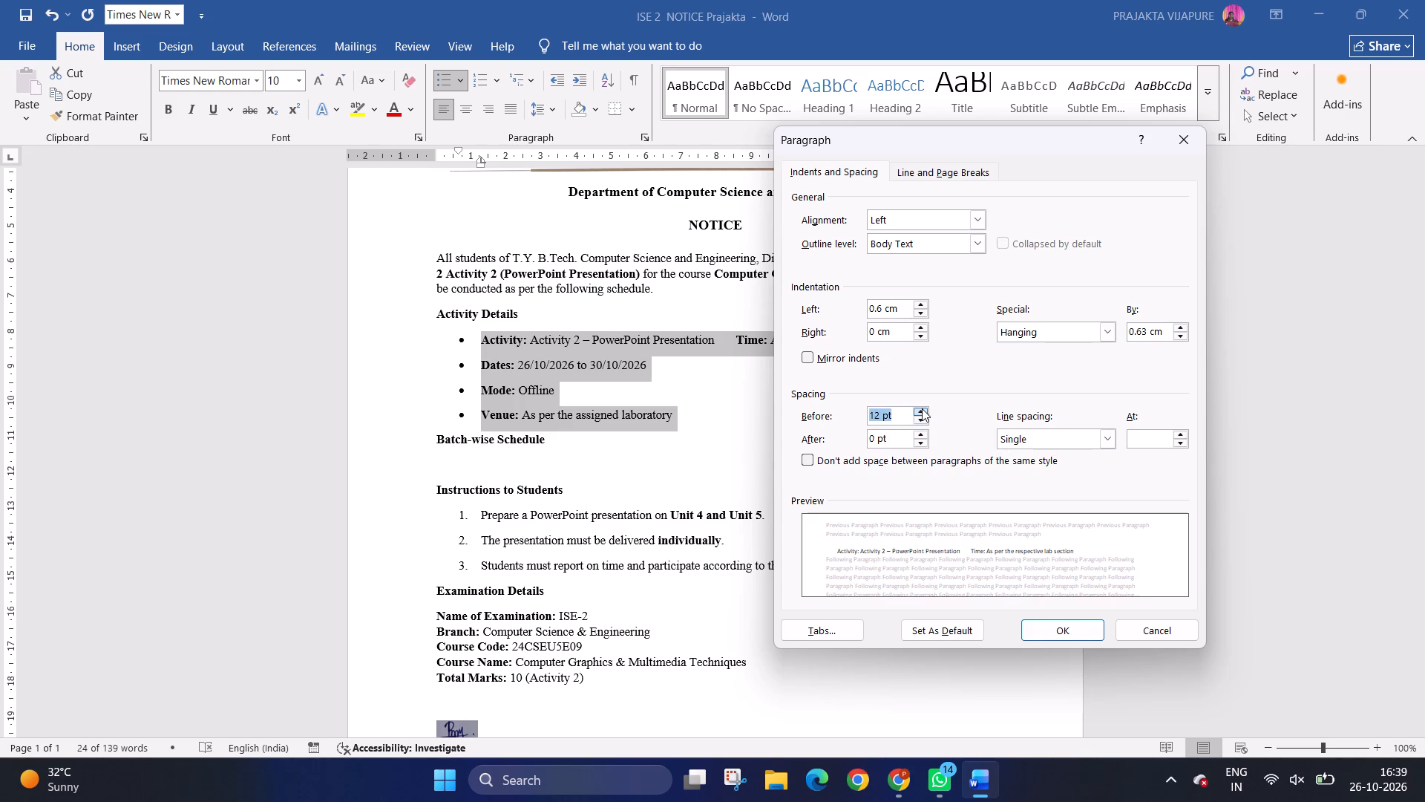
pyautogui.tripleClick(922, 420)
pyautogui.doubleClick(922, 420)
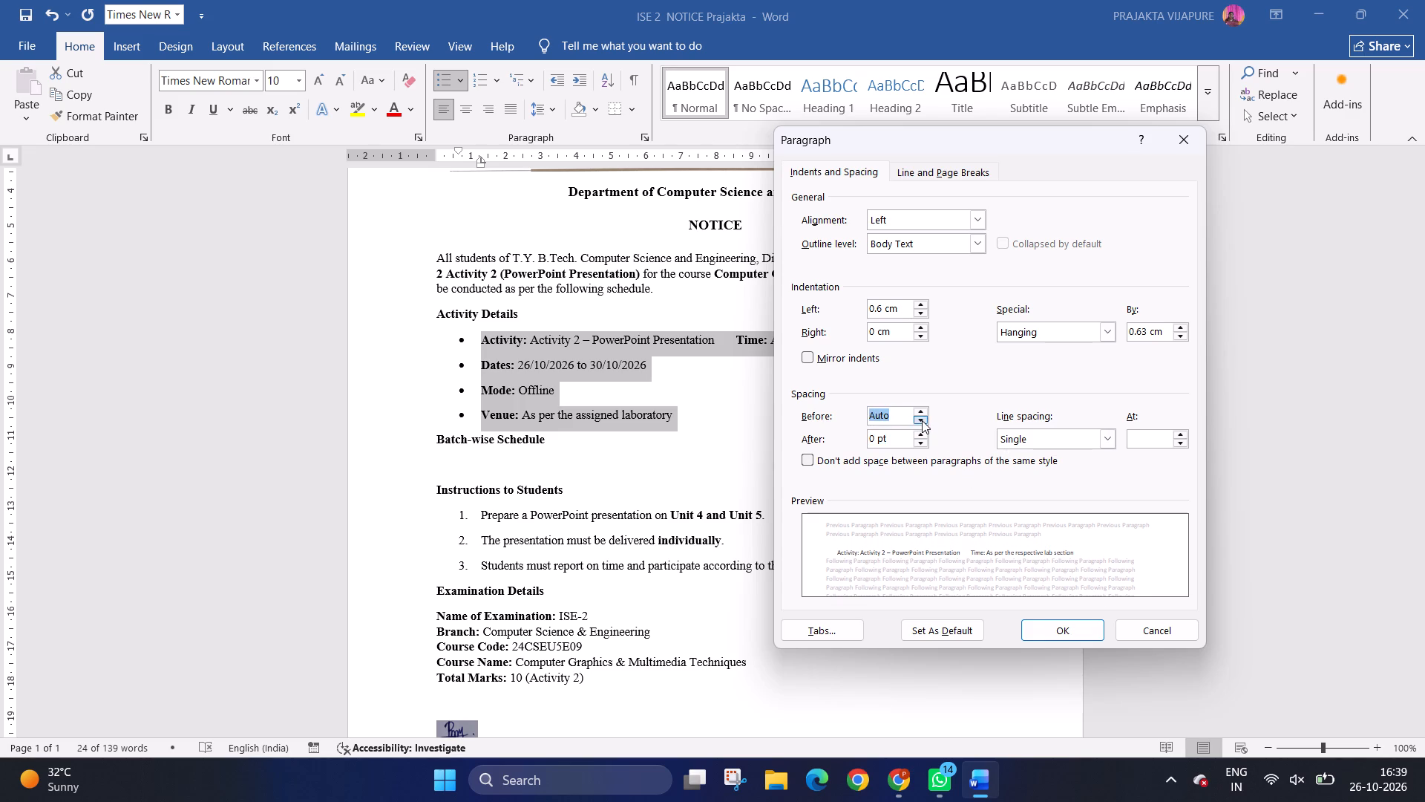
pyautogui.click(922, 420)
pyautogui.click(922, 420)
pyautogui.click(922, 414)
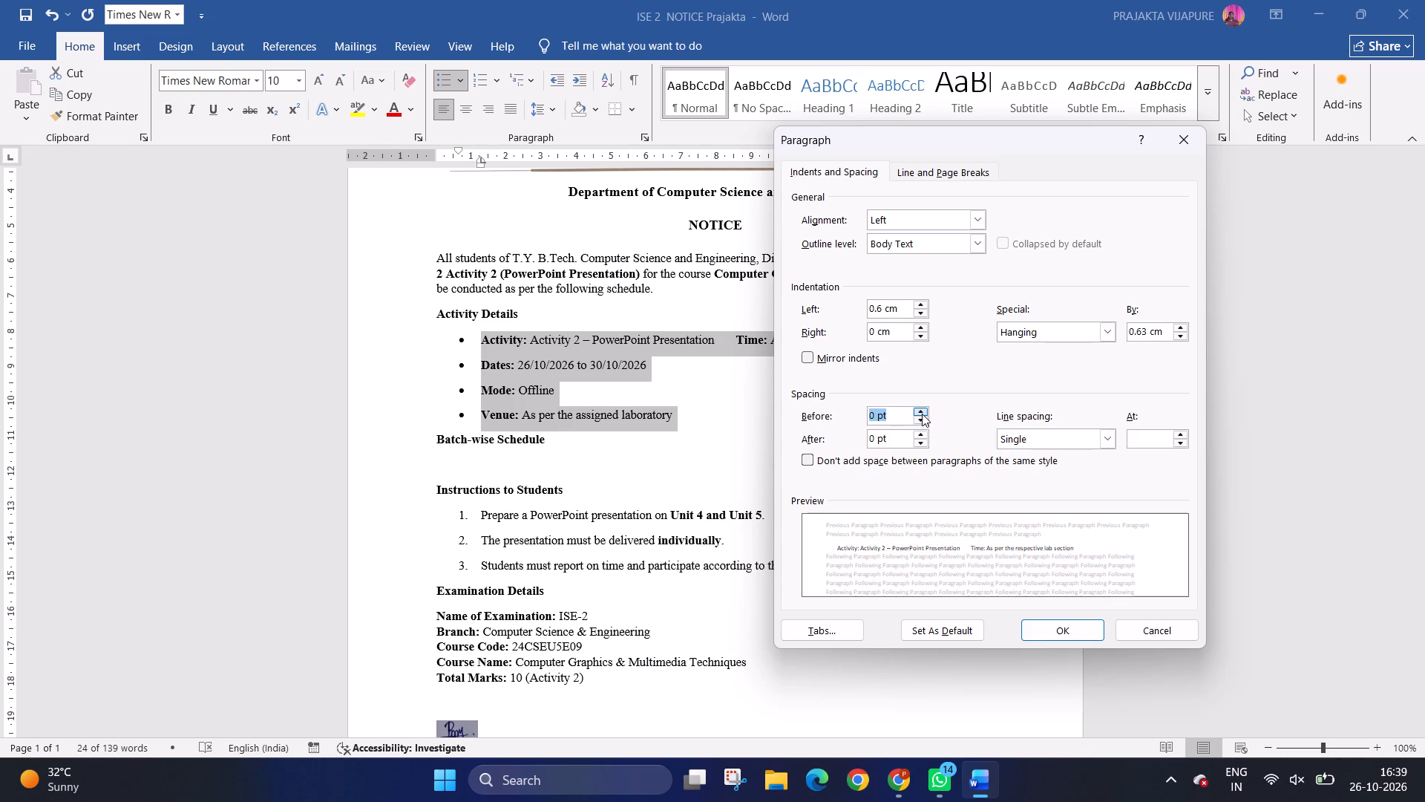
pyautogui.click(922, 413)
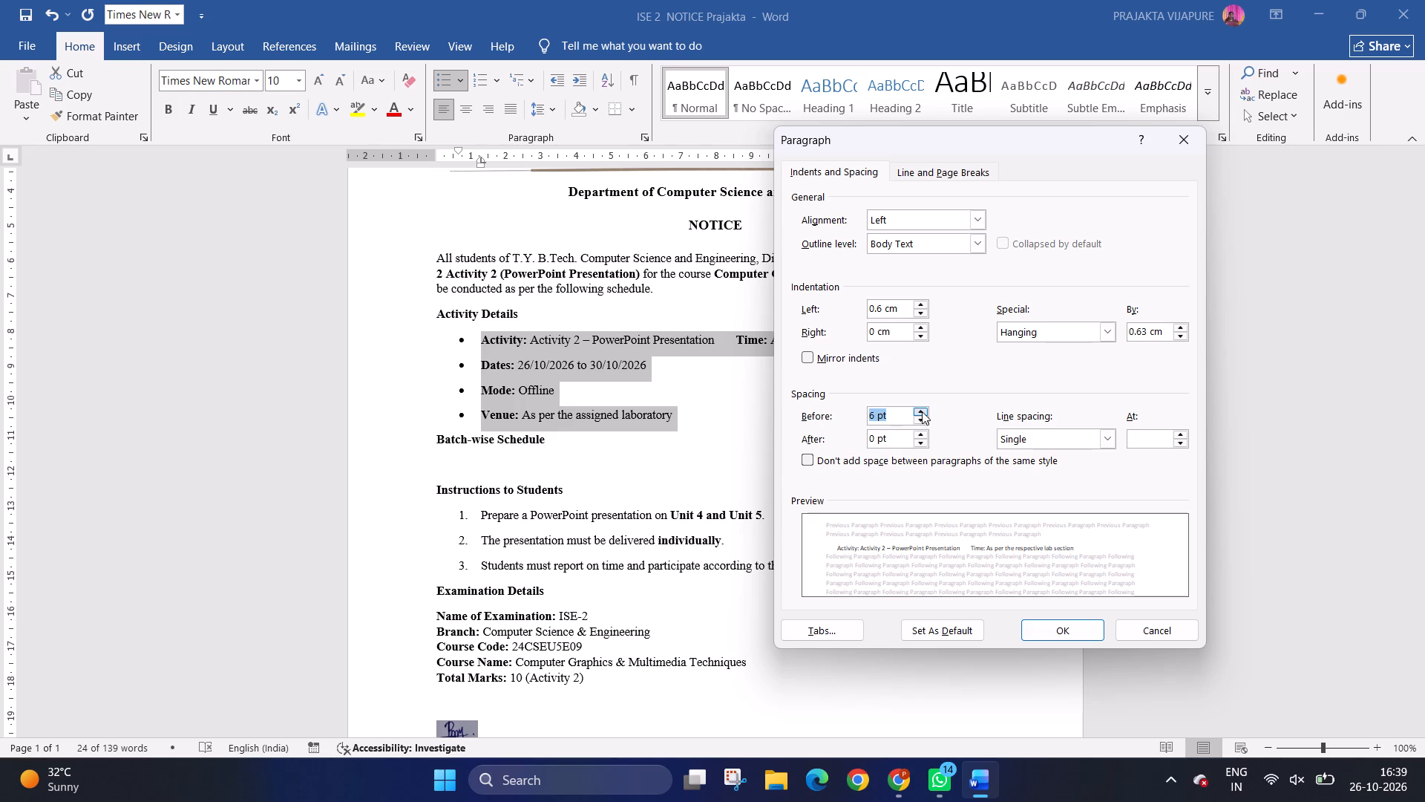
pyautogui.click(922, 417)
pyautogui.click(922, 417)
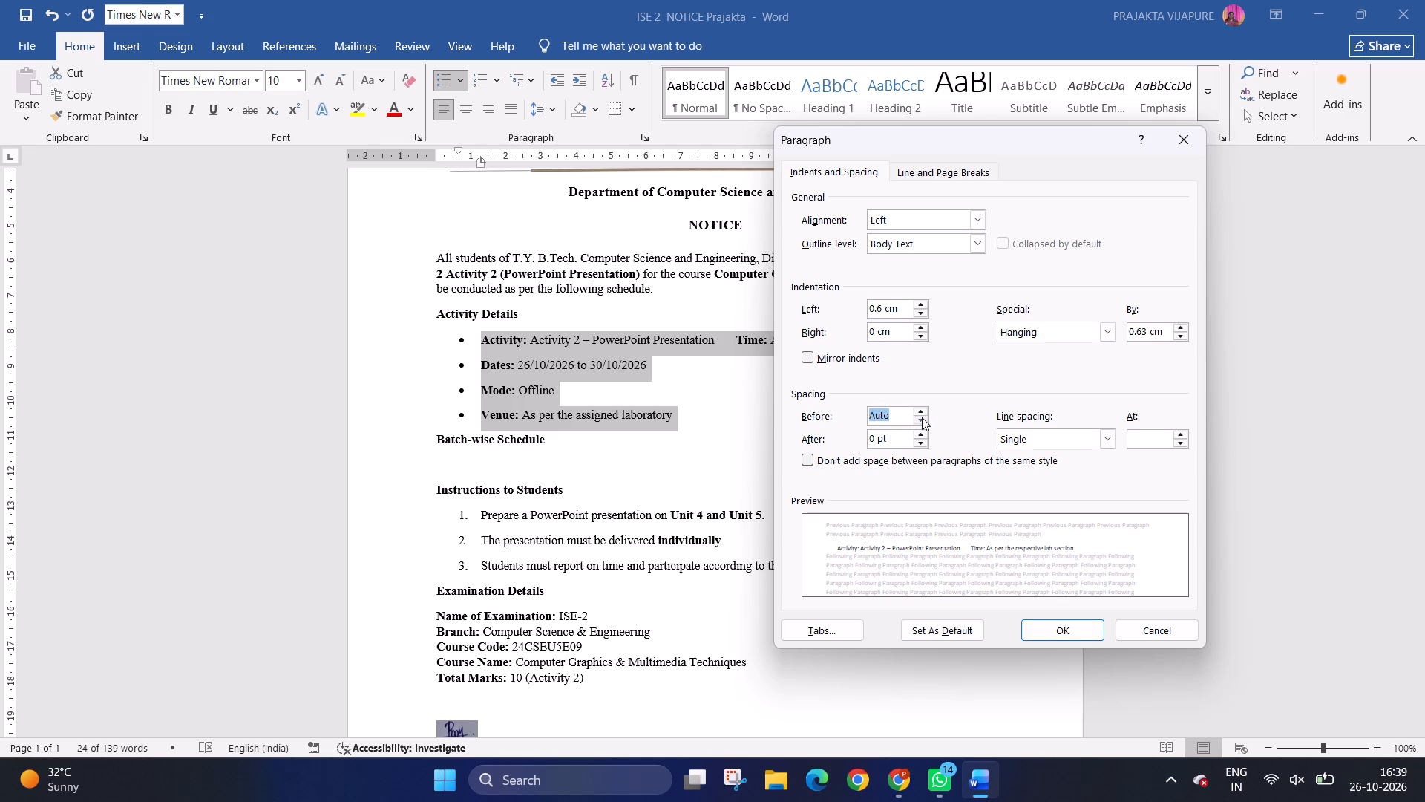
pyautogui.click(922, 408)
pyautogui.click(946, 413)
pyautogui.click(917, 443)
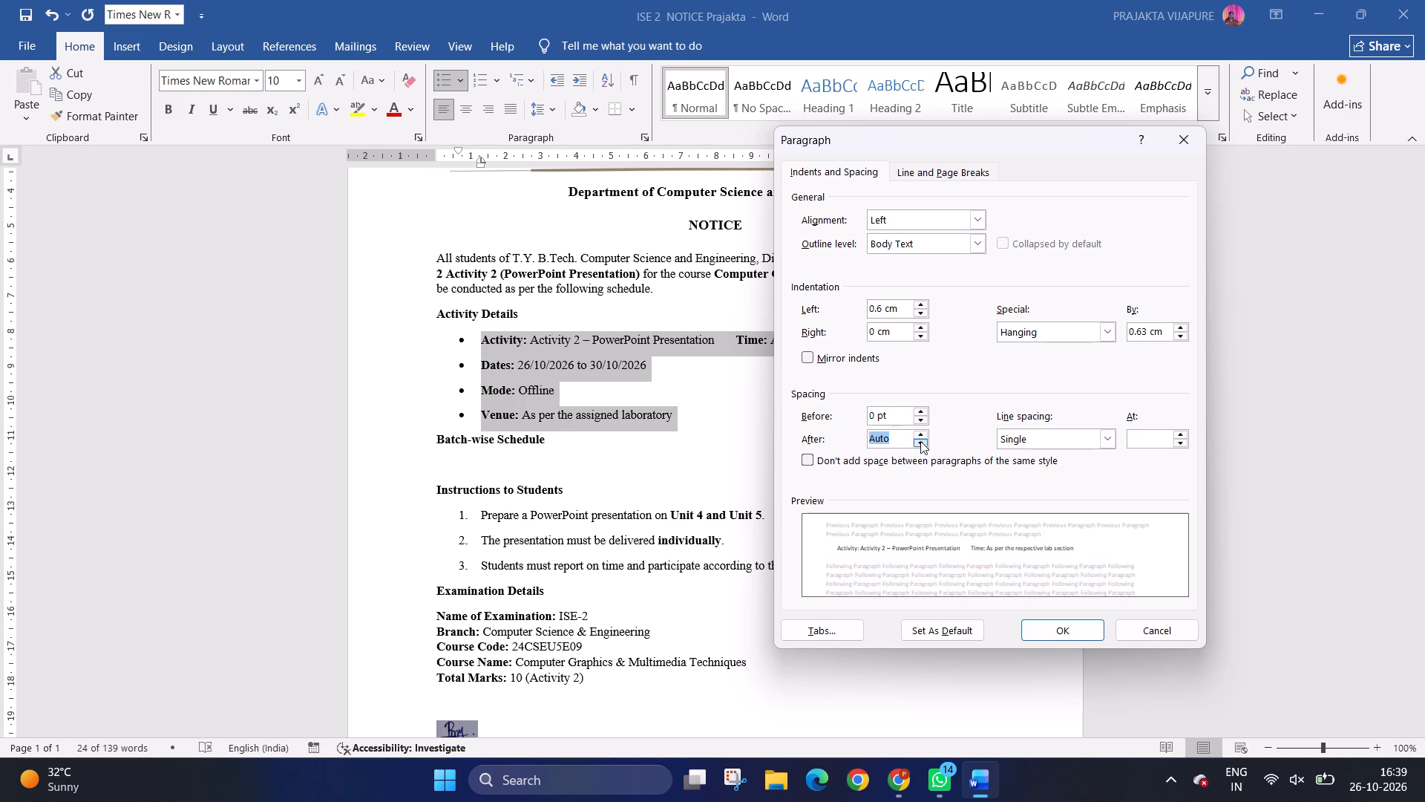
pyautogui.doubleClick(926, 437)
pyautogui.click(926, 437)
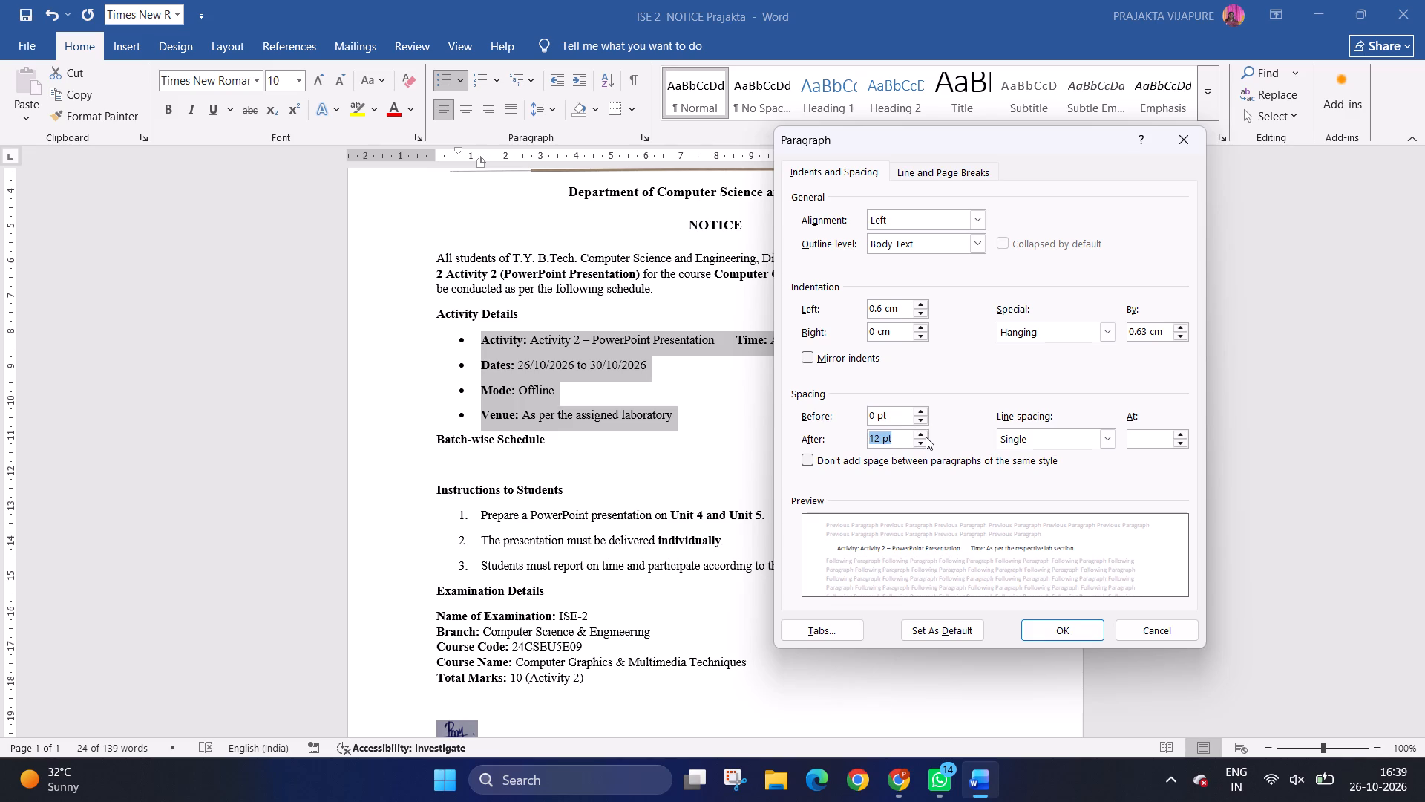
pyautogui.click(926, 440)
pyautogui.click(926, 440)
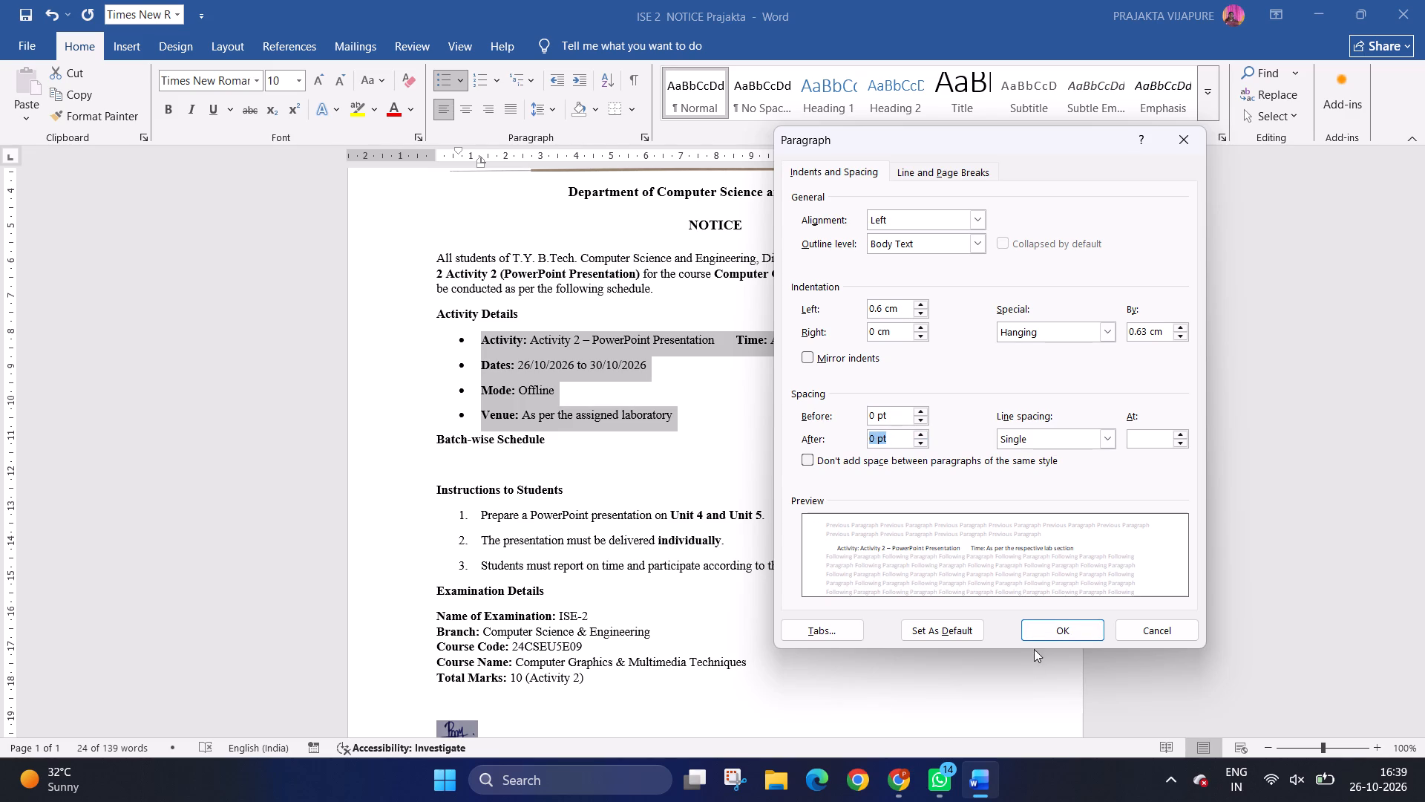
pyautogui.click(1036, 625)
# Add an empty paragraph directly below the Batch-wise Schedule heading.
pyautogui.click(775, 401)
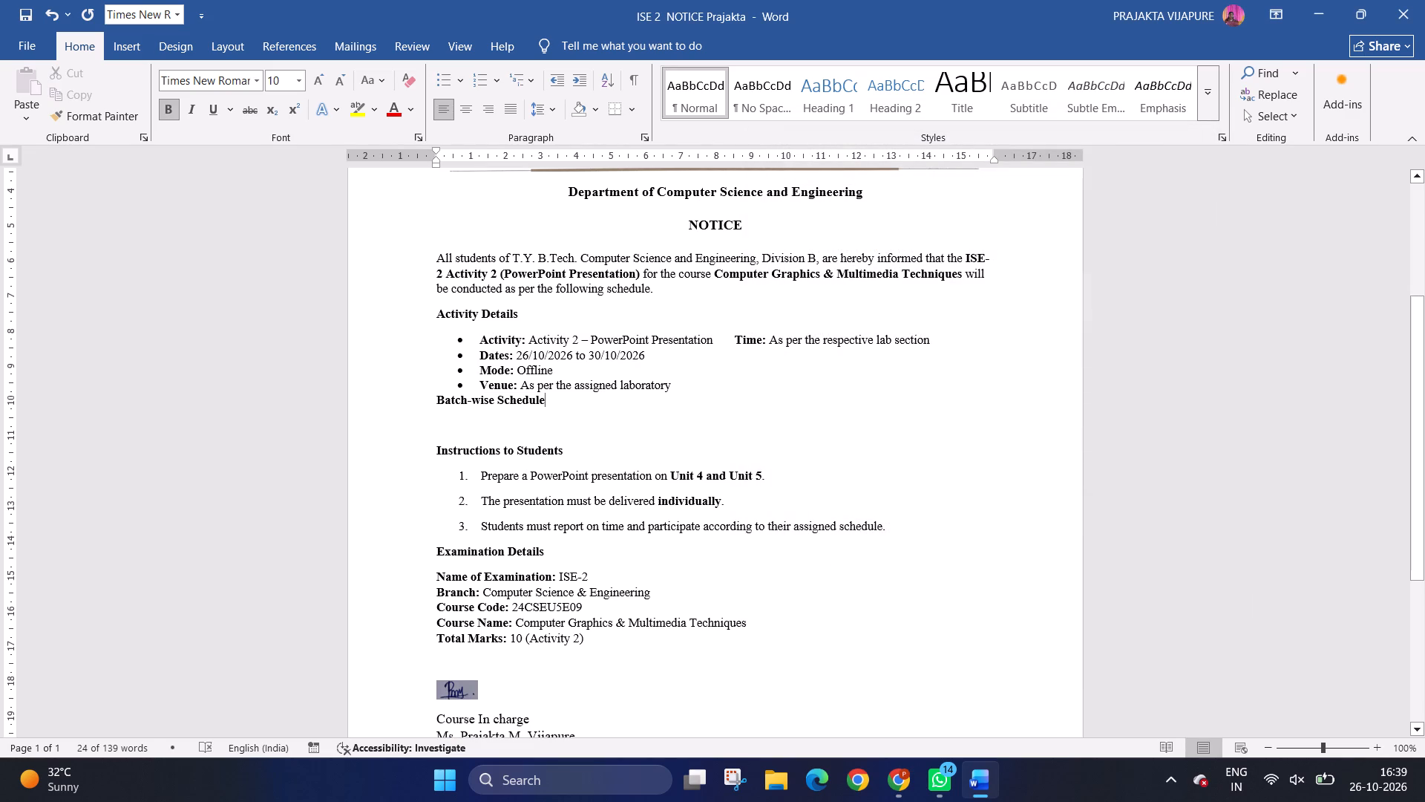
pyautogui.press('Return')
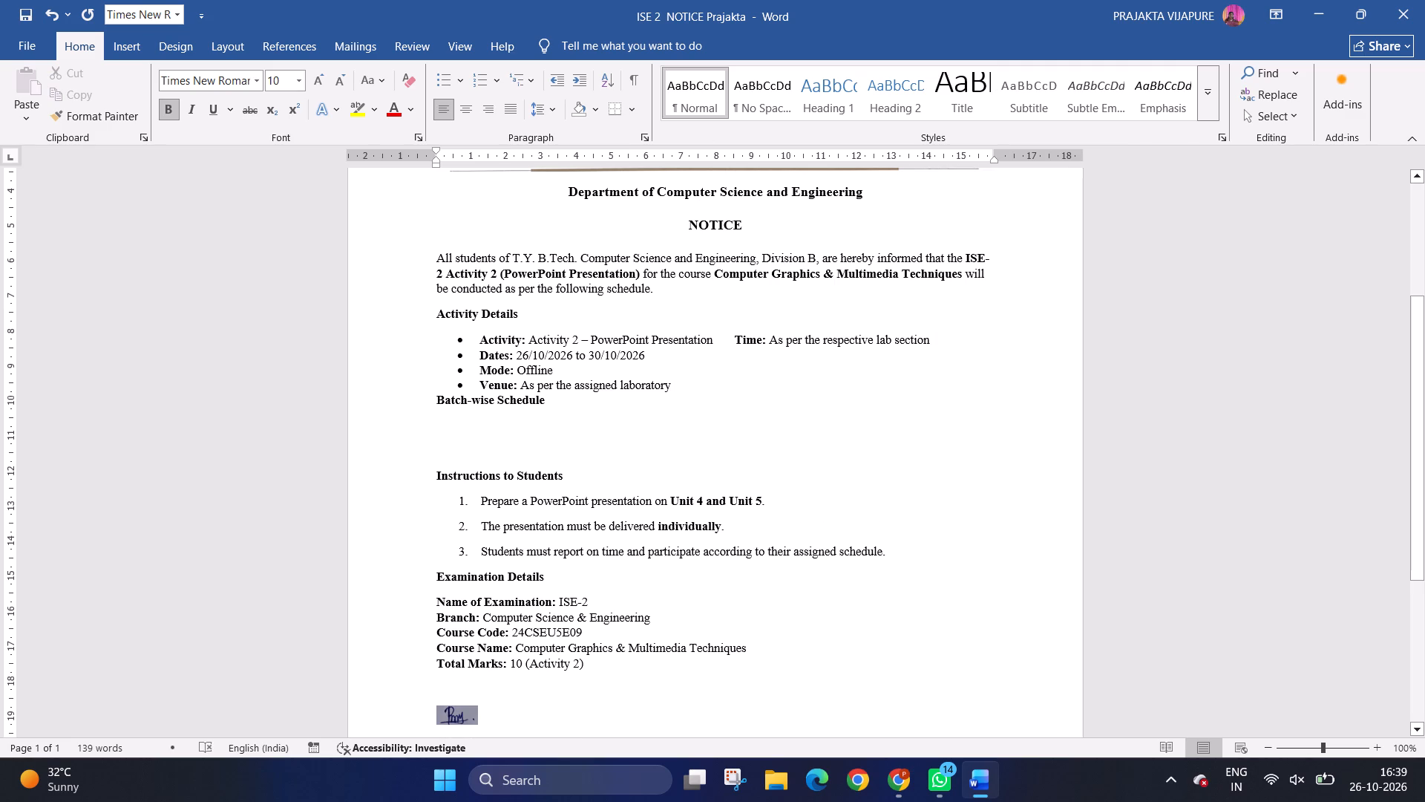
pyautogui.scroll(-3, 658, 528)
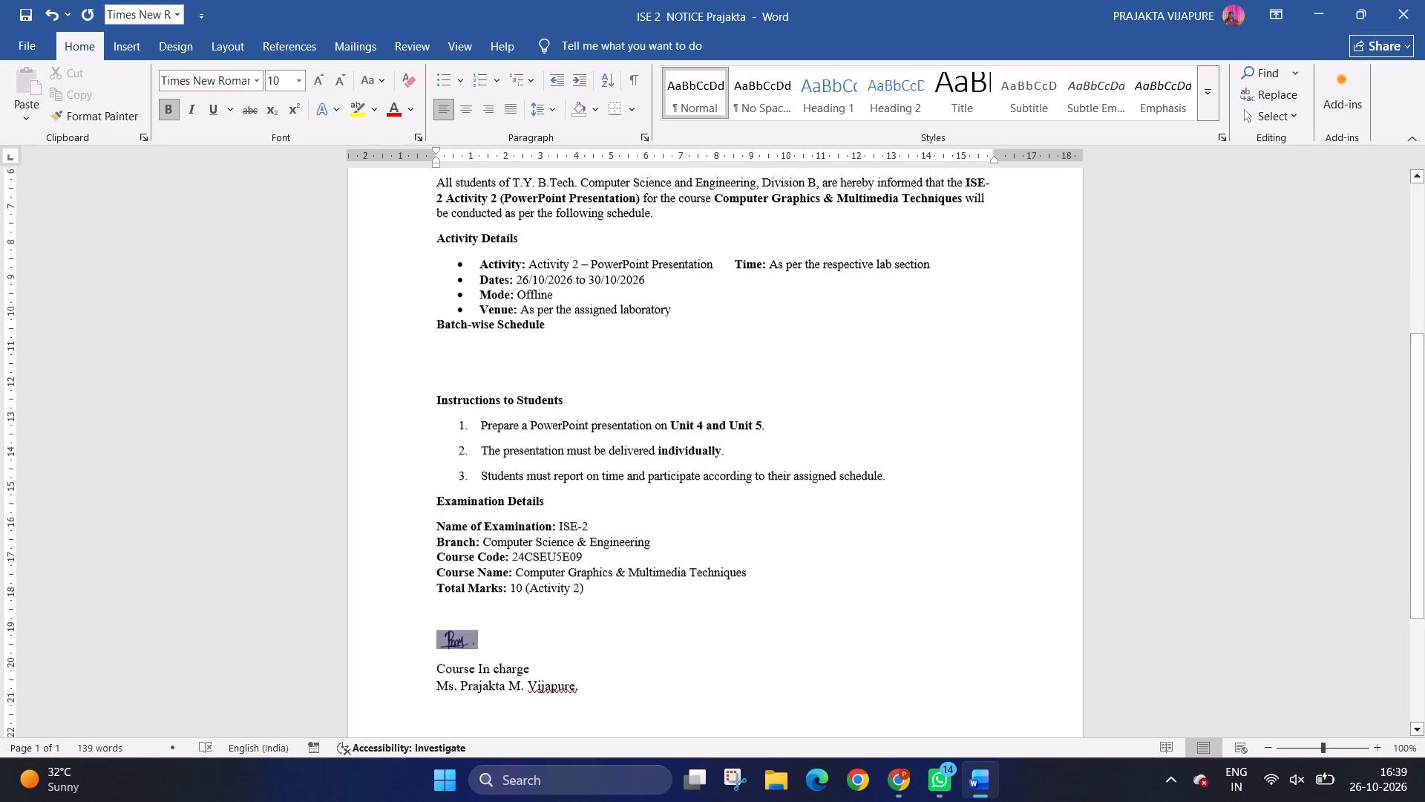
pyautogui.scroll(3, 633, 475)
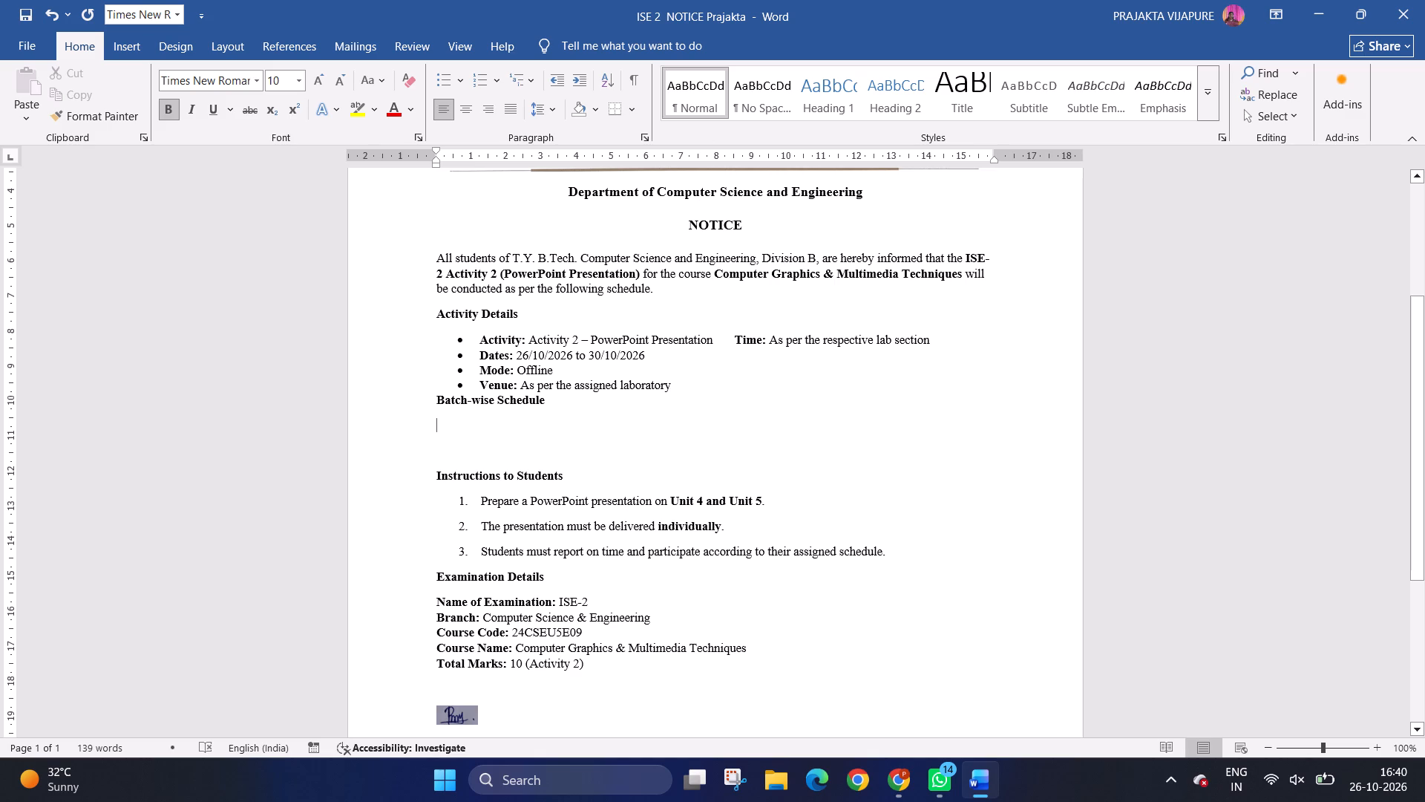
# Undo the recent edits back to the point where the batch table under Batch-wise Schedule is restored.
pyautogui.hotkey('ctrl', 'z')
pyautogui.hotkey('ctrl', 'z')
pyautogui.hotkey('ctrl', 'z')
pyautogui.hotkey('ctrl', 'z')
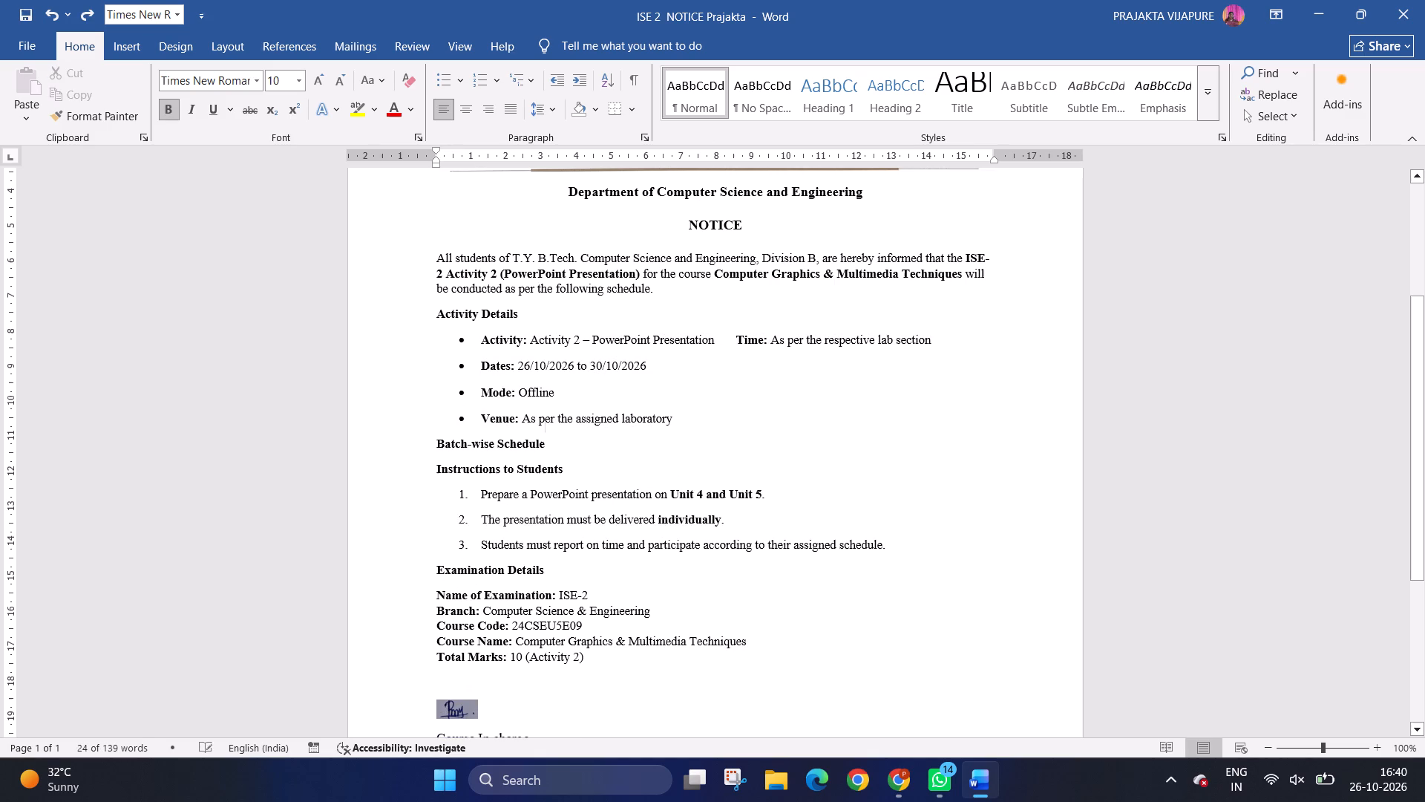
pyautogui.hotkey('ctrl', 'z')
pyautogui.hotkey('ctrl', 'z')
pyautogui.hotkey('ctrl', 'z')
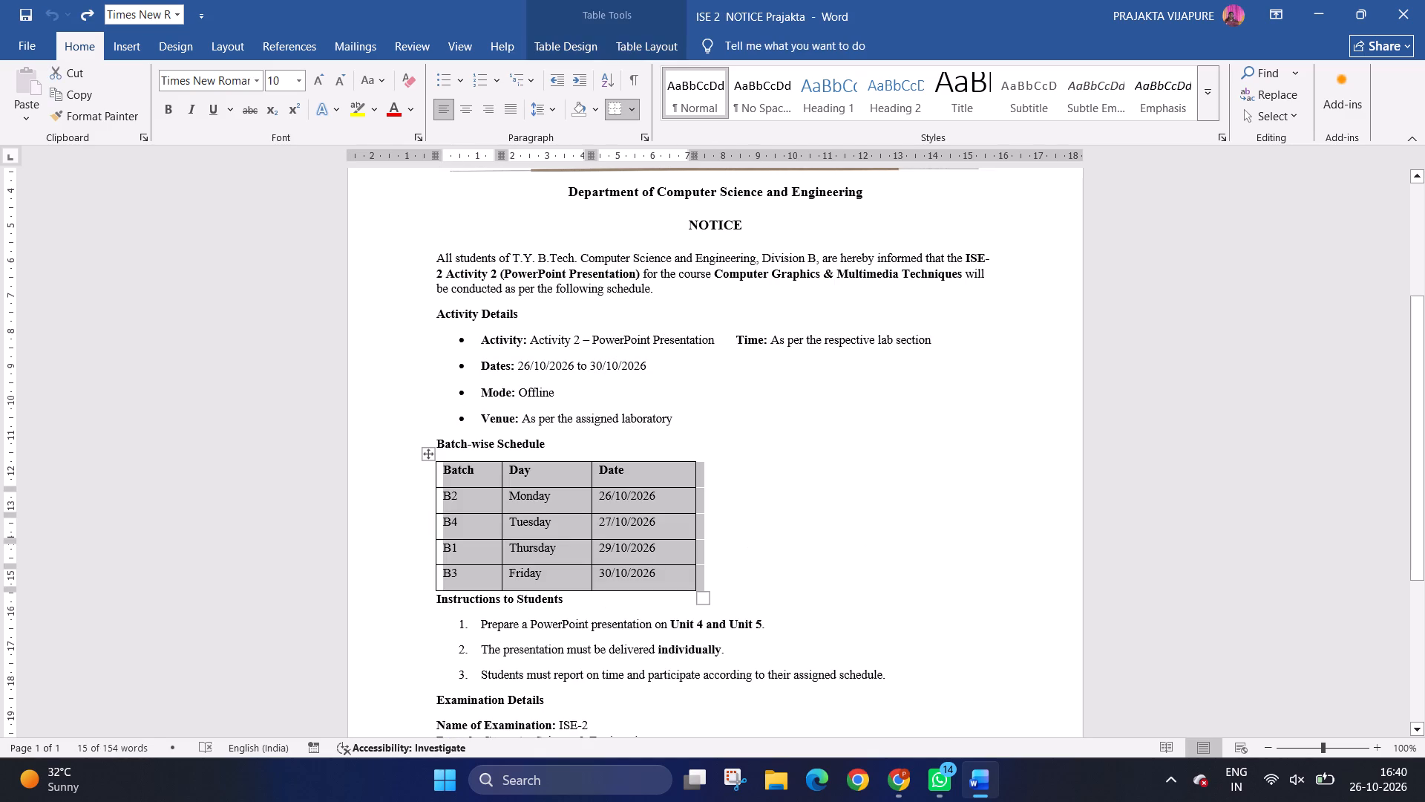
# Open the paragraph settings for the four Activity Details bullets and set the spacing after to 6 pt.
pyautogui.click(678, 453)
pyautogui.click(444, 336)
pyautogui.moveTo(405, 341); pyautogui.dragTo(400, 423)
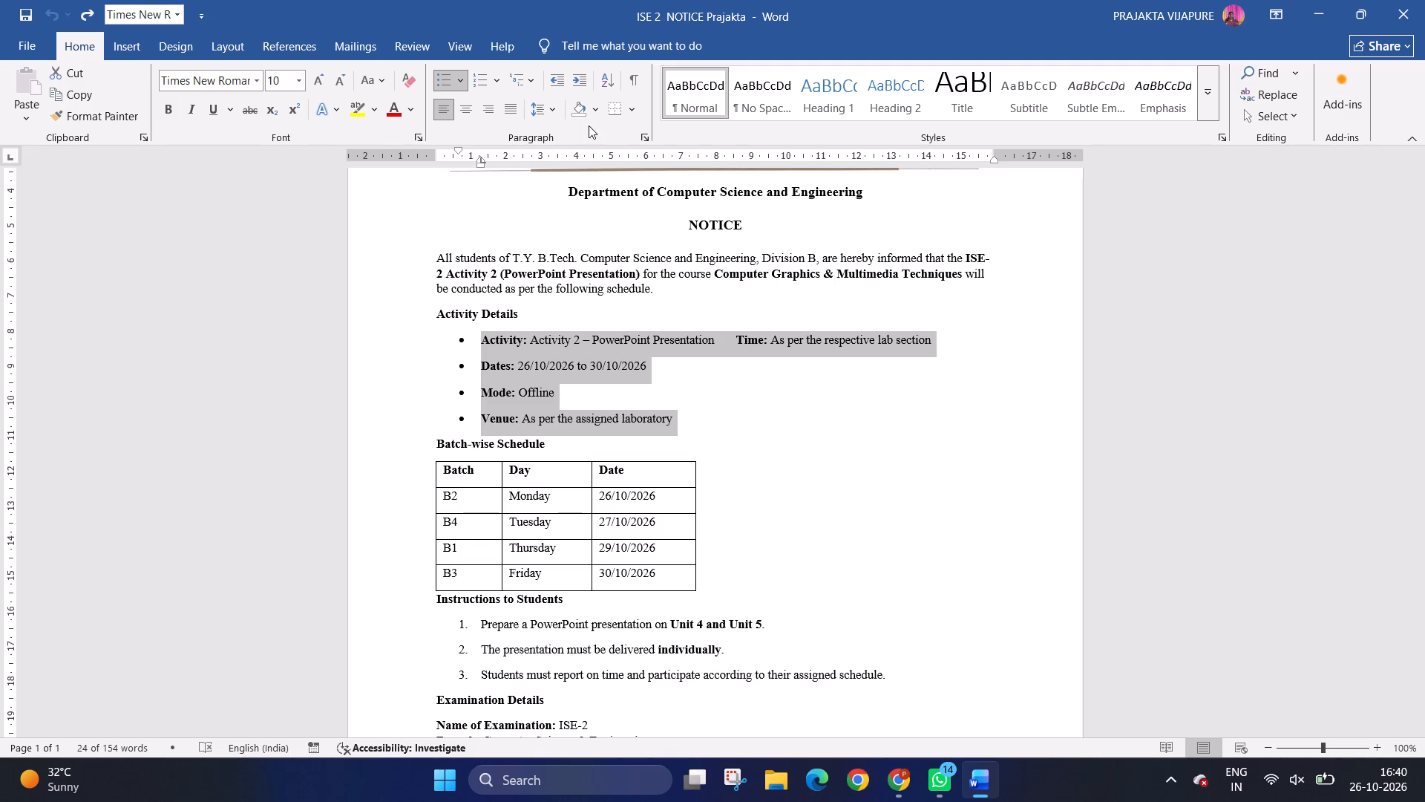
pyautogui.click(557, 109)
pyautogui.click(598, 274)
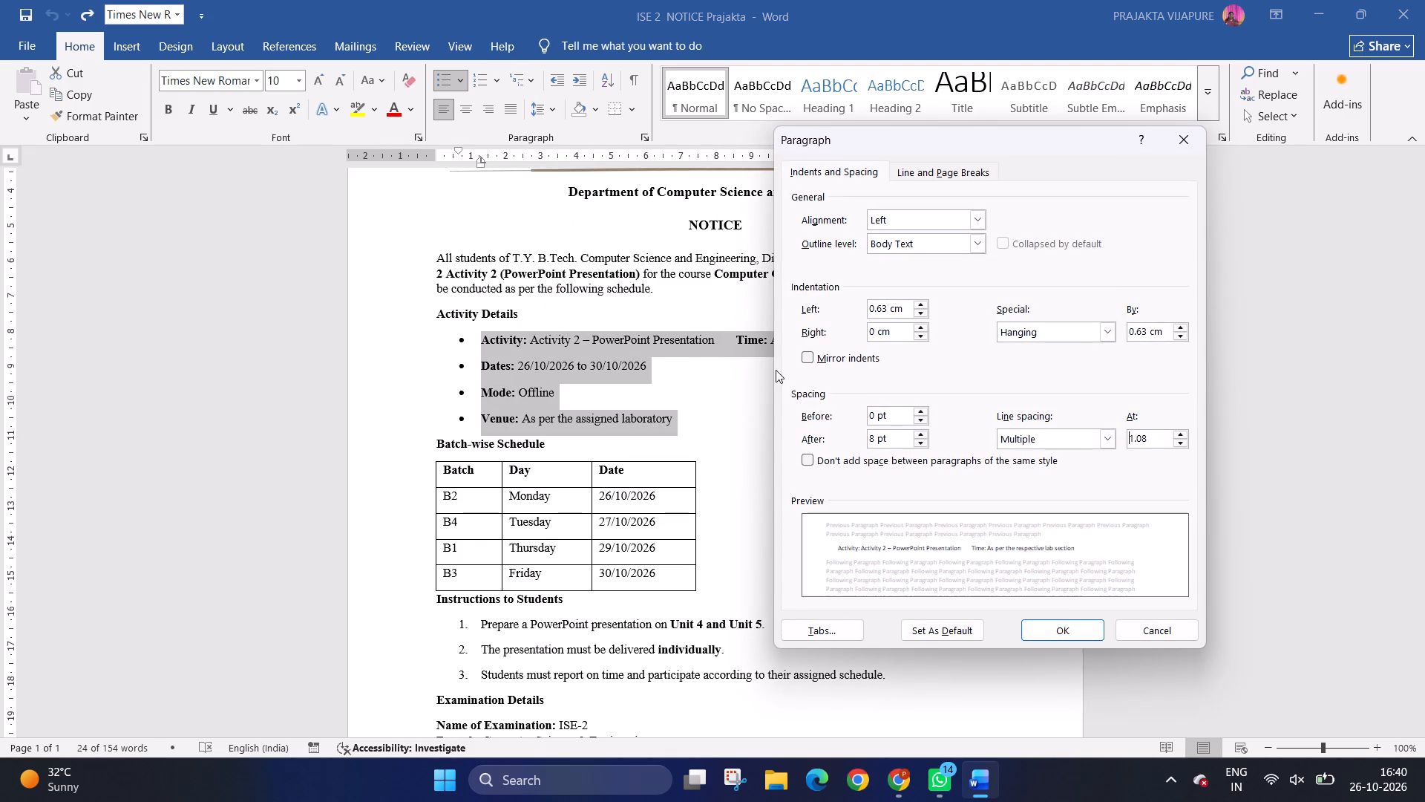
pyautogui.click(923, 437)
pyautogui.doubleClick(920, 443)
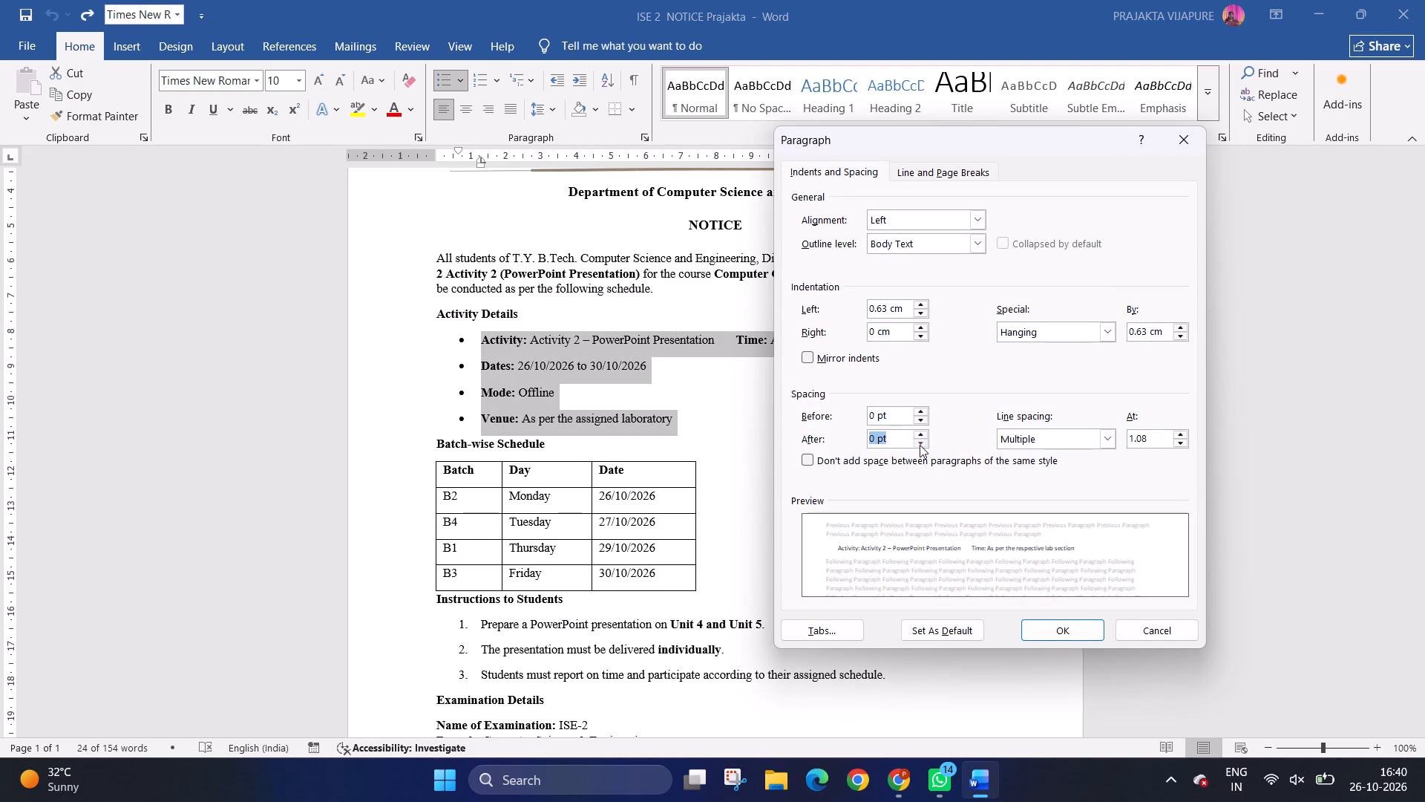
pyautogui.click(920, 434)
# Set the left indentation of the Activity Details bullets to 0.6 cm.
pyautogui.click(917, 307)
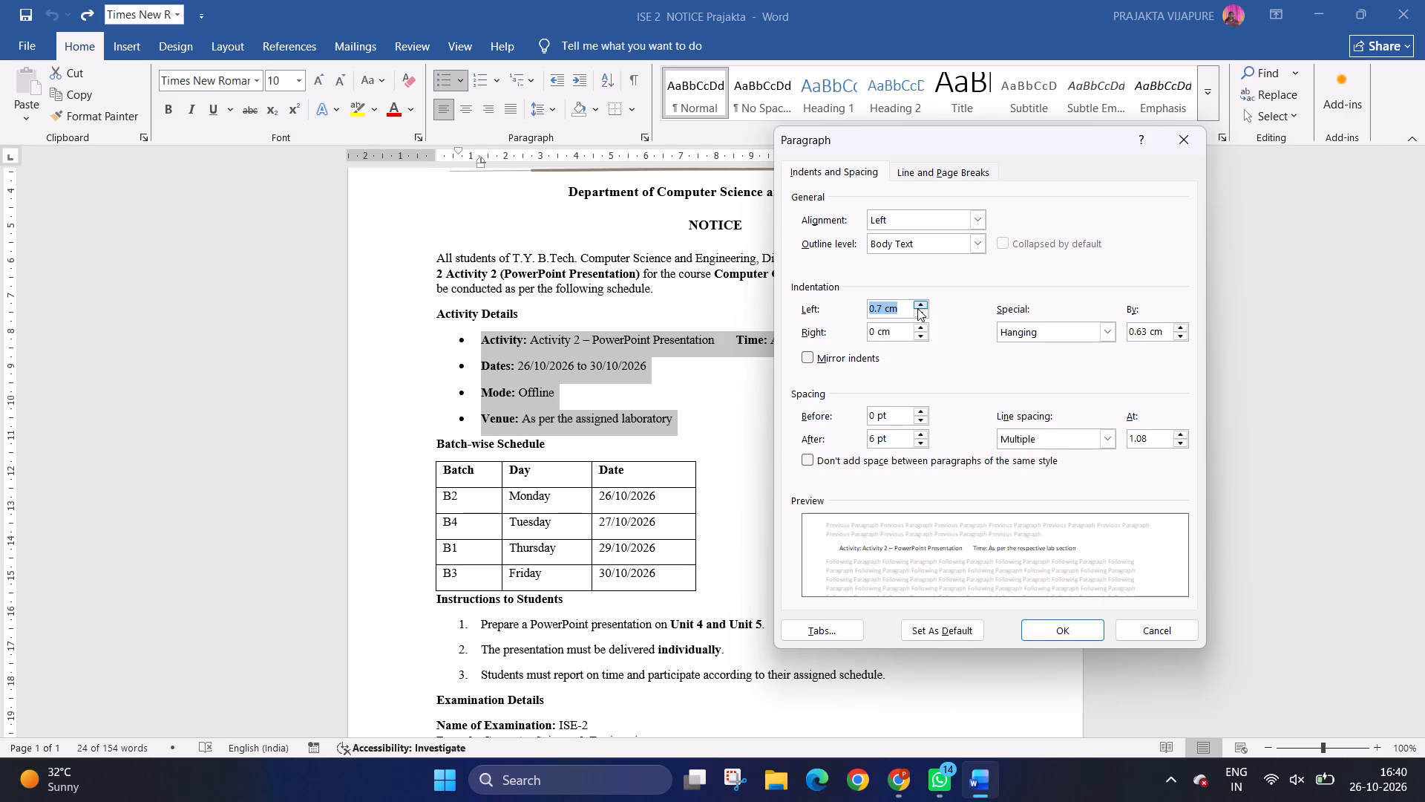
pyautogui.click(917, 308)
pyautogui.click(917, 308)
pyautogui.click(919, 307)
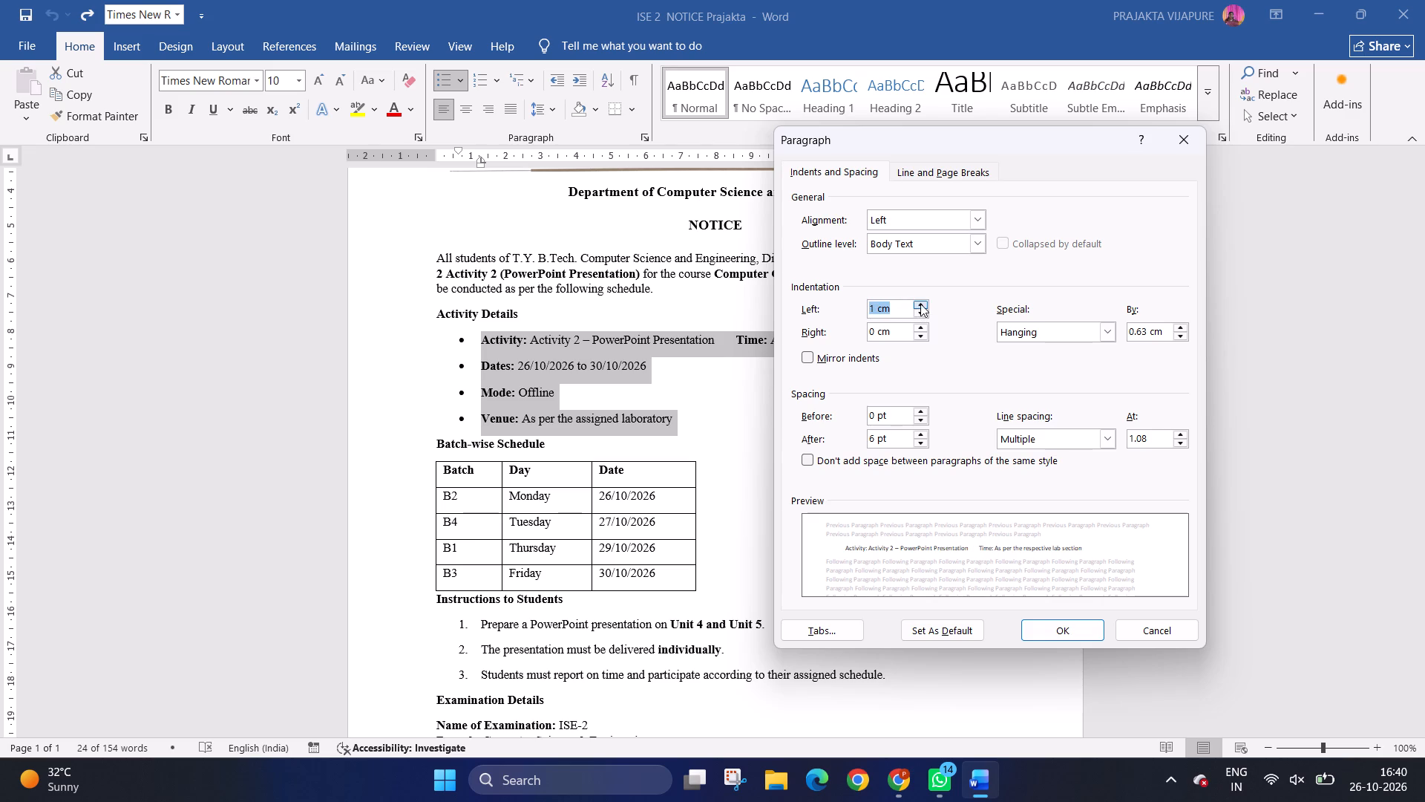
pyautogui.doubleClick(920, 302)
pyautogui.click(920, 302)
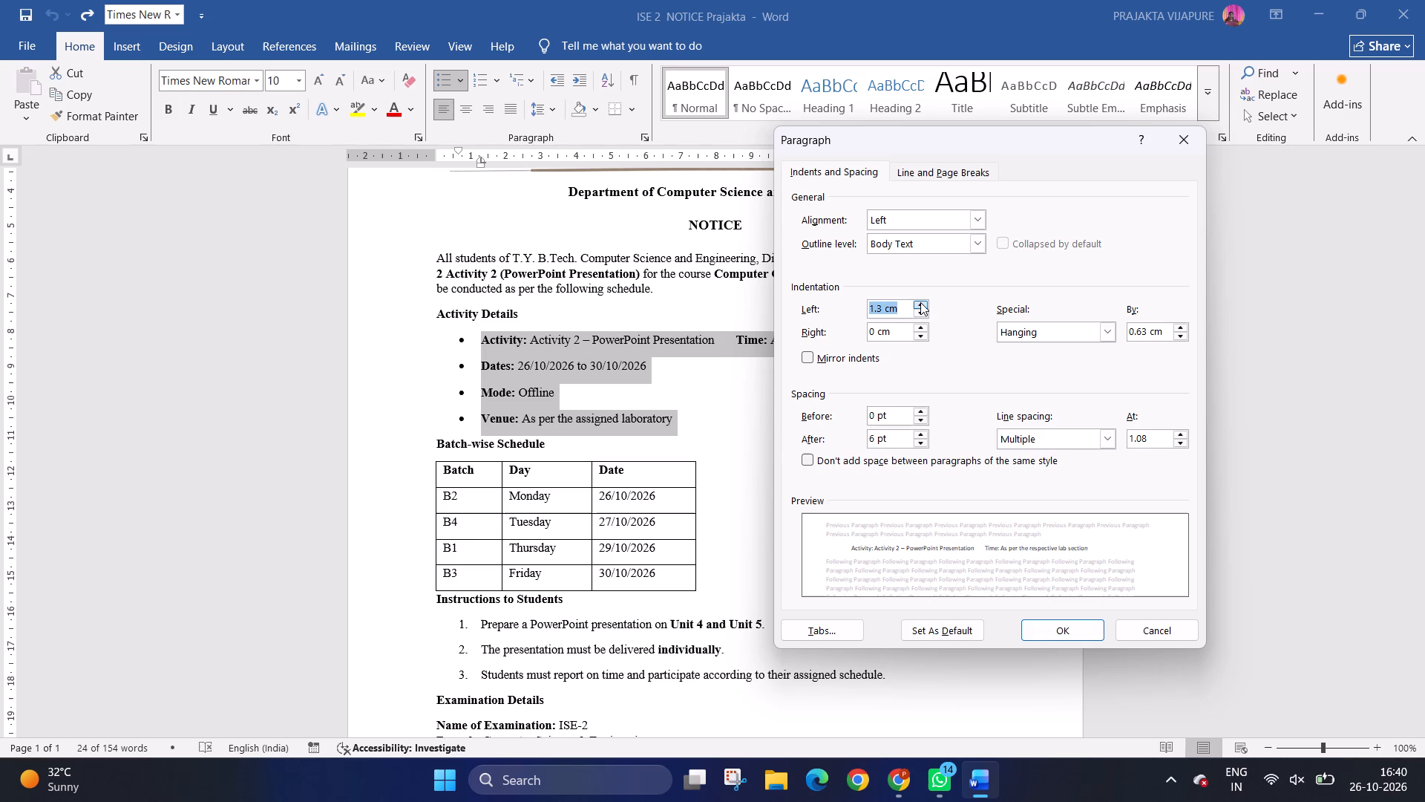
pyautogui.click(923, 317)
pyautogui.doubleClick(923, 314)
pyautogui.click(923, 314)
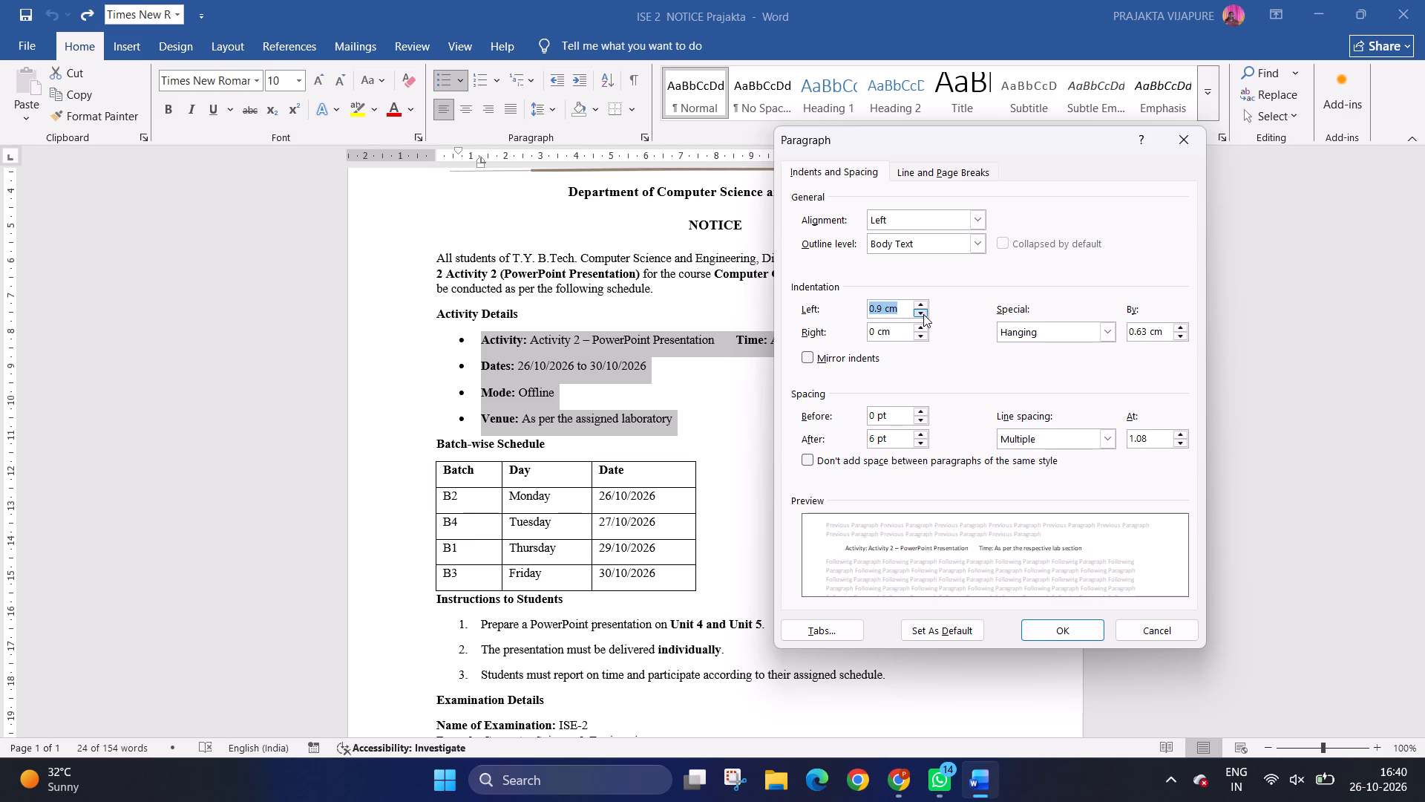
pyautogui.click(923, 314)
pyautogui.click(923, 314)
pyautogui.click(923, 314)
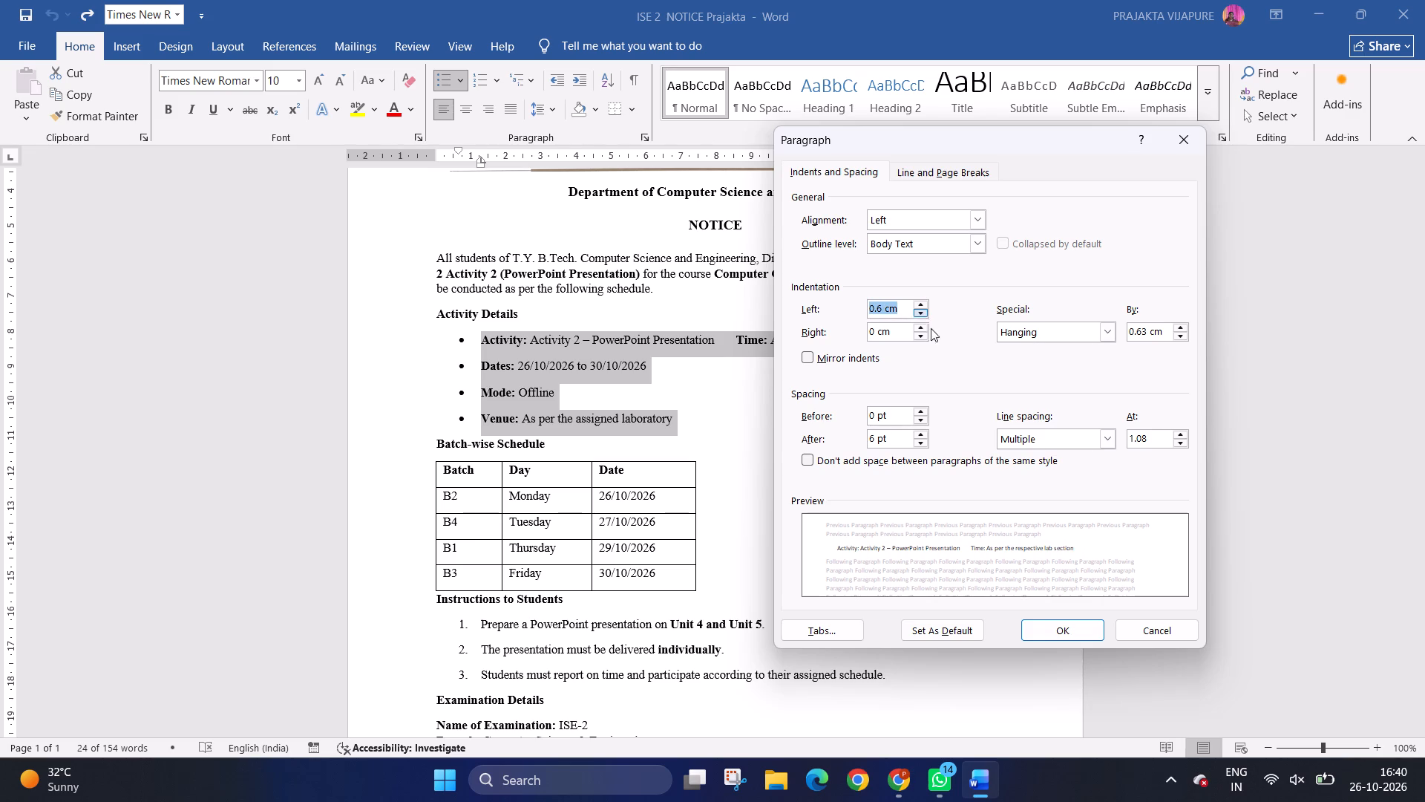
# Set the bullets' paragraph spacing to 0 pt before and 0 pt after, and apply the paragraph settings.
pyautogui.click(925, 408)
pyautogui.doubleClick(925, 422)
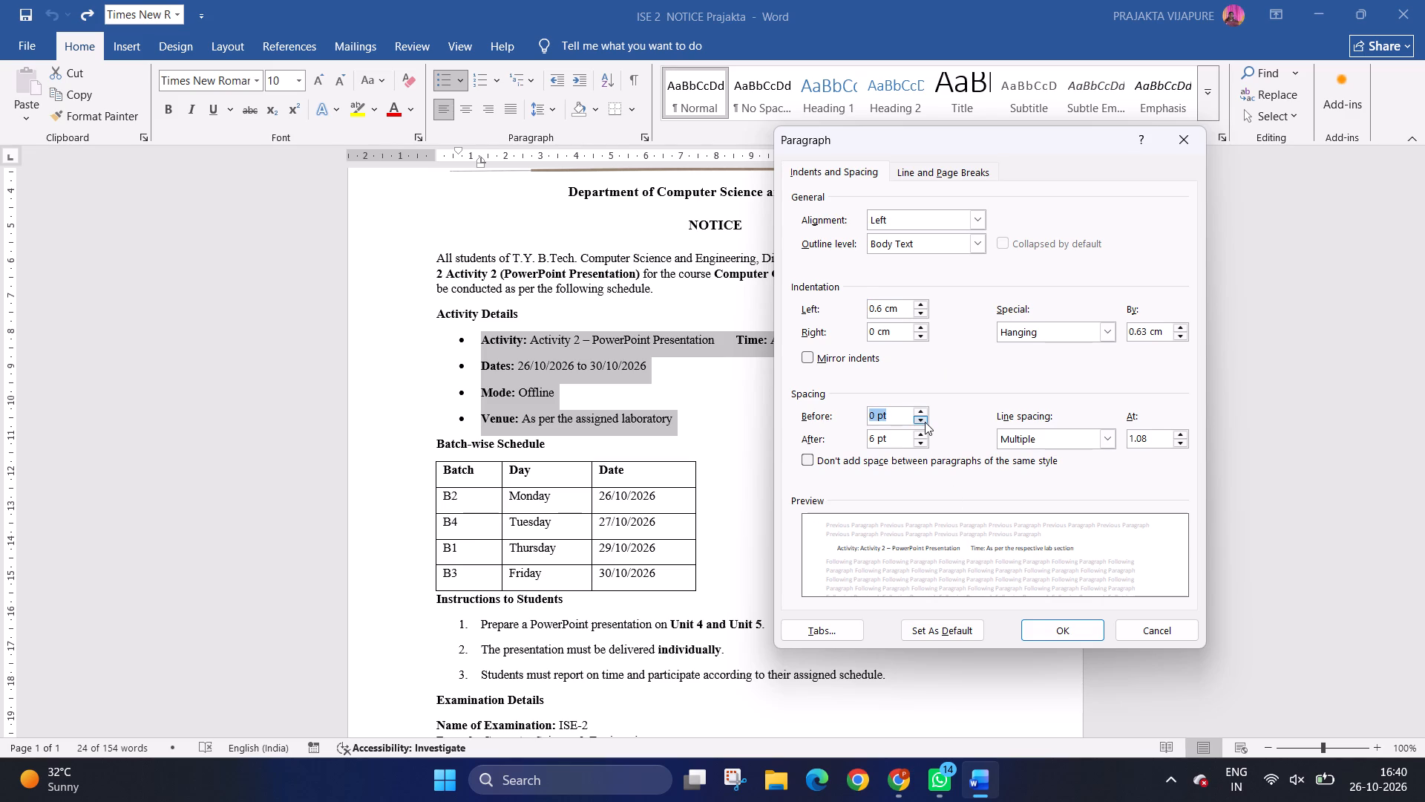
pyautogui.click(919, 411)
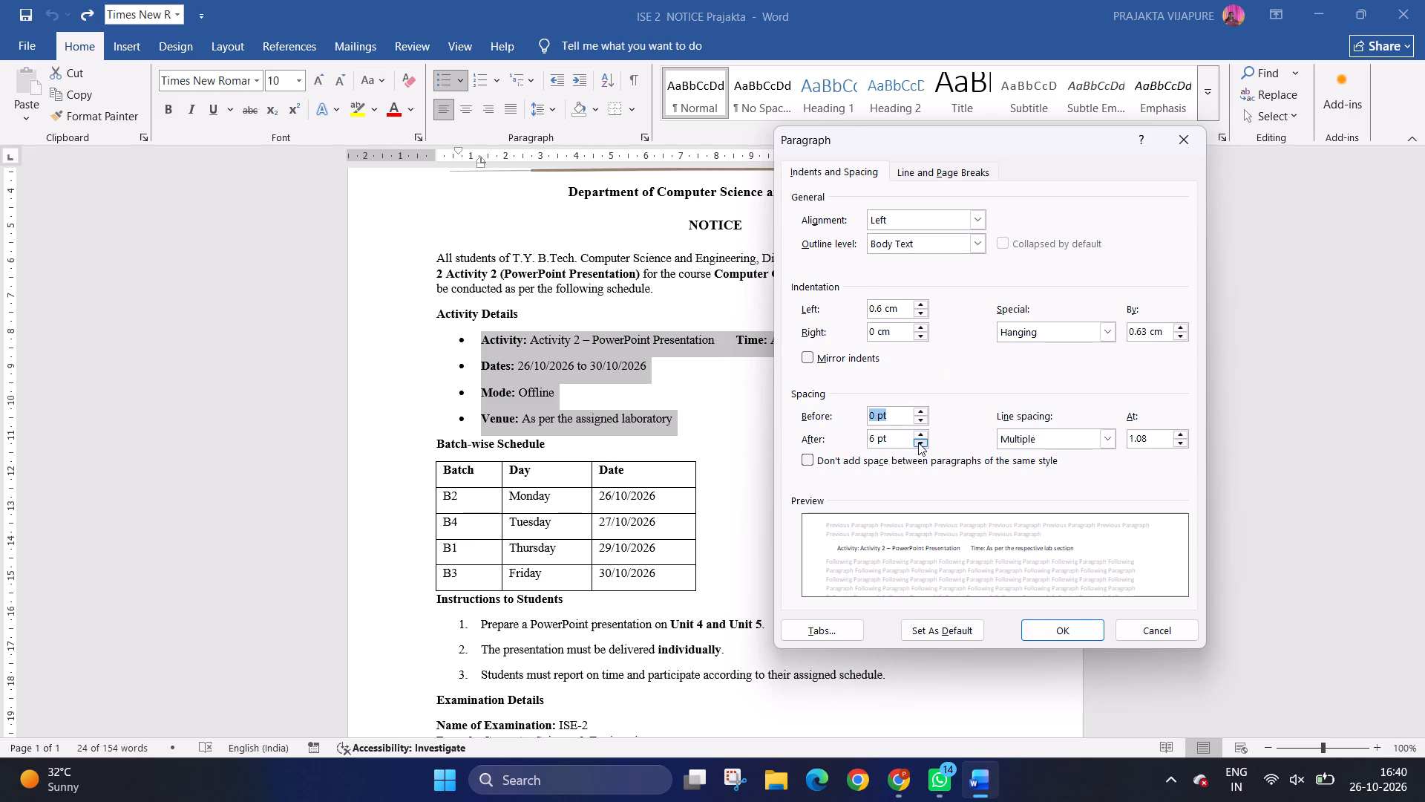
pyautogui.click(919, 440)
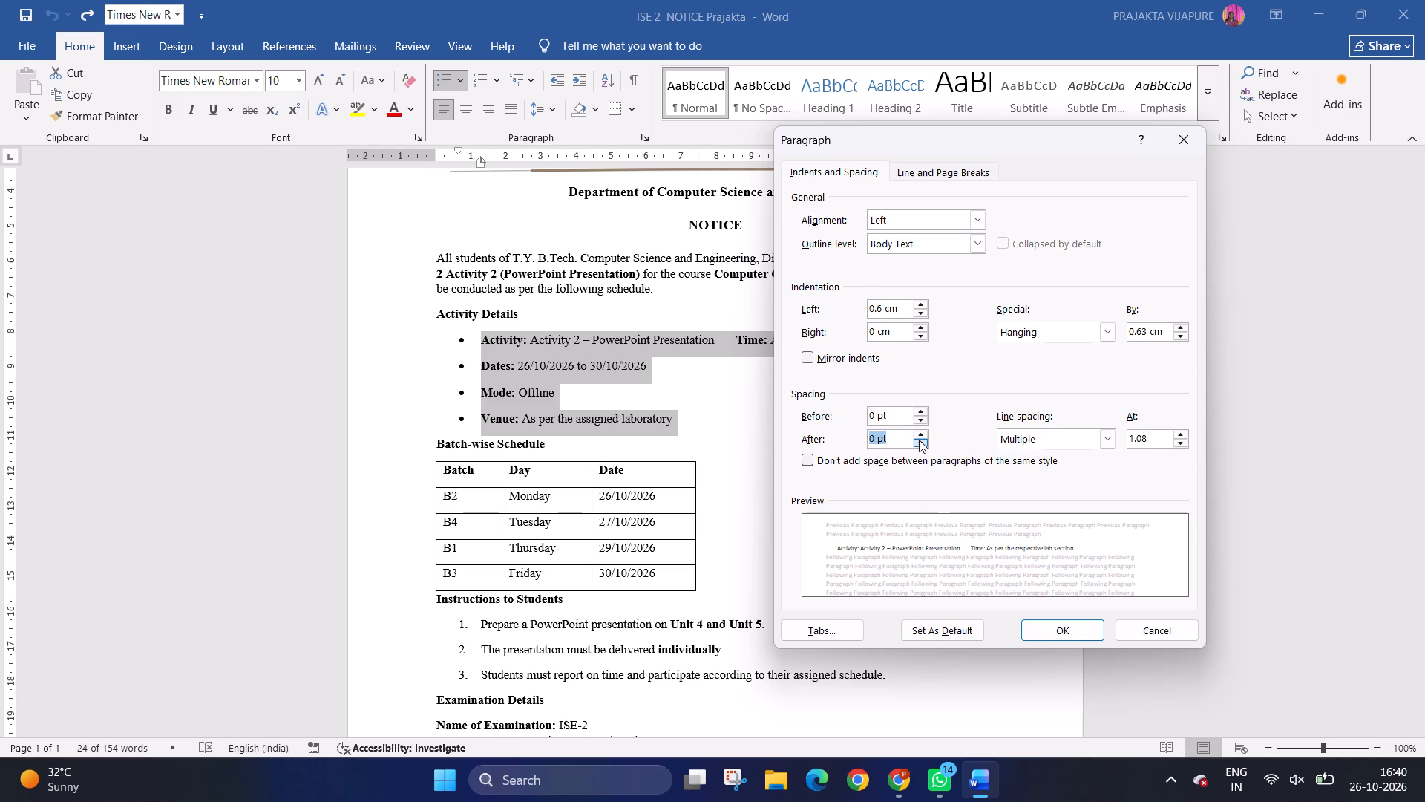
pyautogui.click(1037, 625)
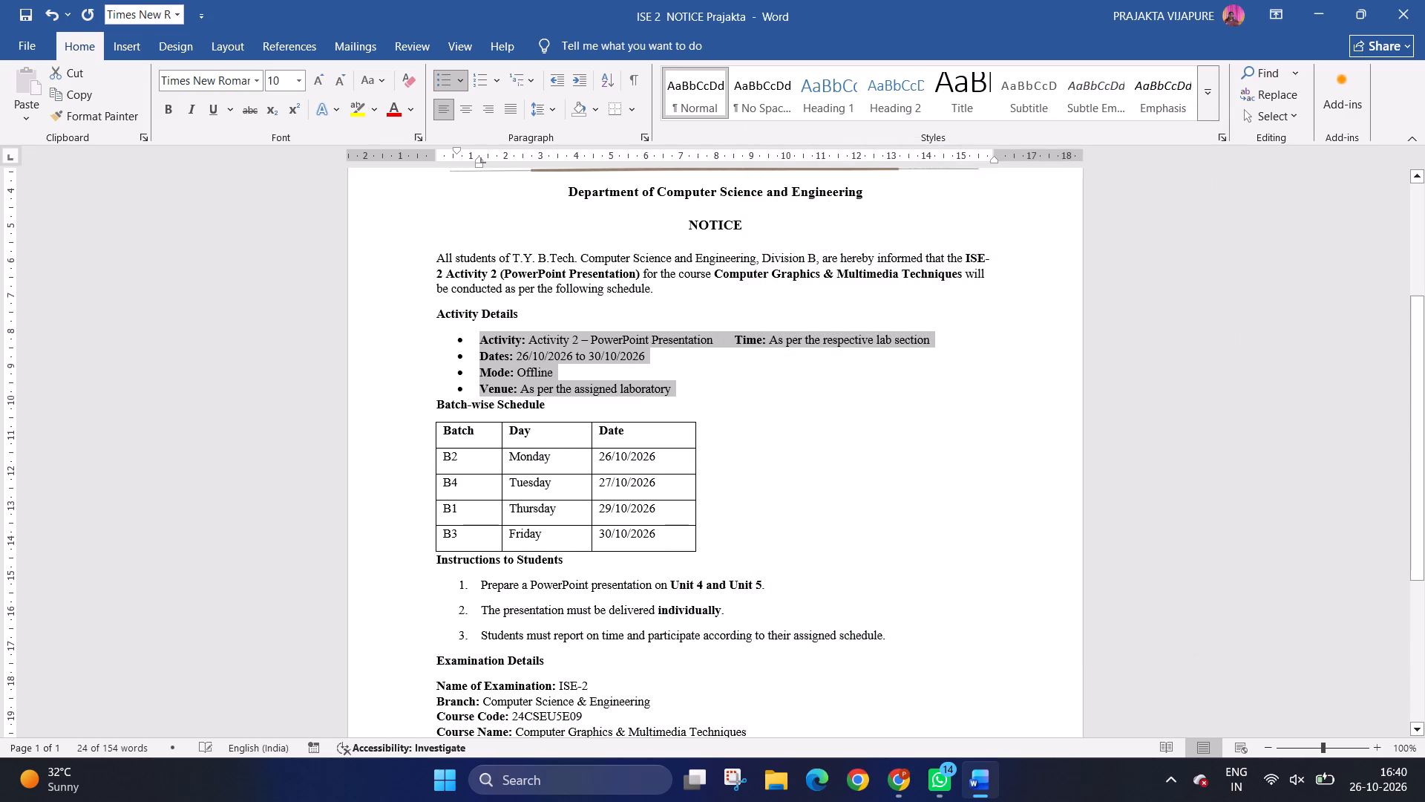
# Insert an empty line without a bullet between the Venue bullet and the Batch-wise Schedule heading.
pyautogui.click(820, 475)
pyautogui.scroll(-6, 775, 521)
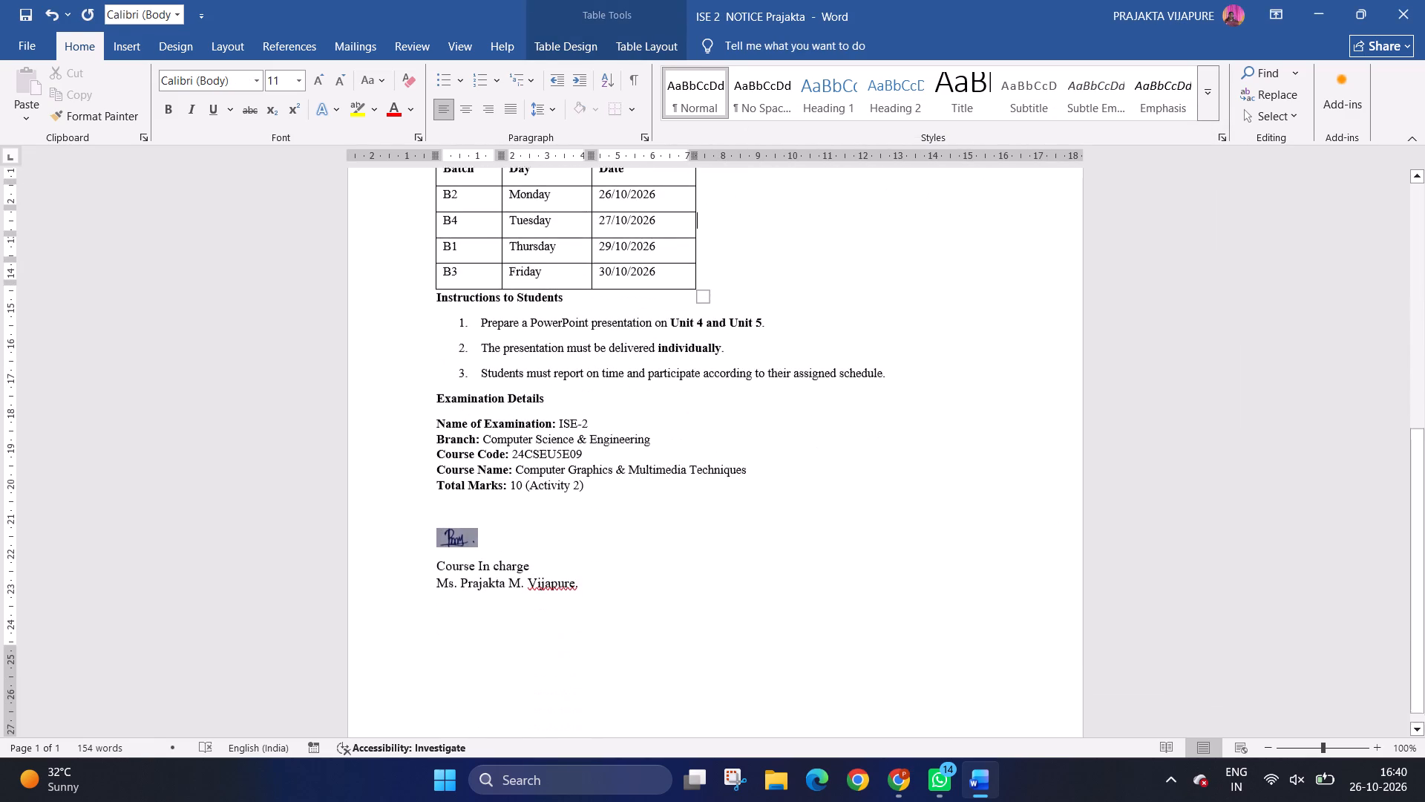
pyautogui.scroll(6, 786, 515)
pyautogui.click(733, 399)
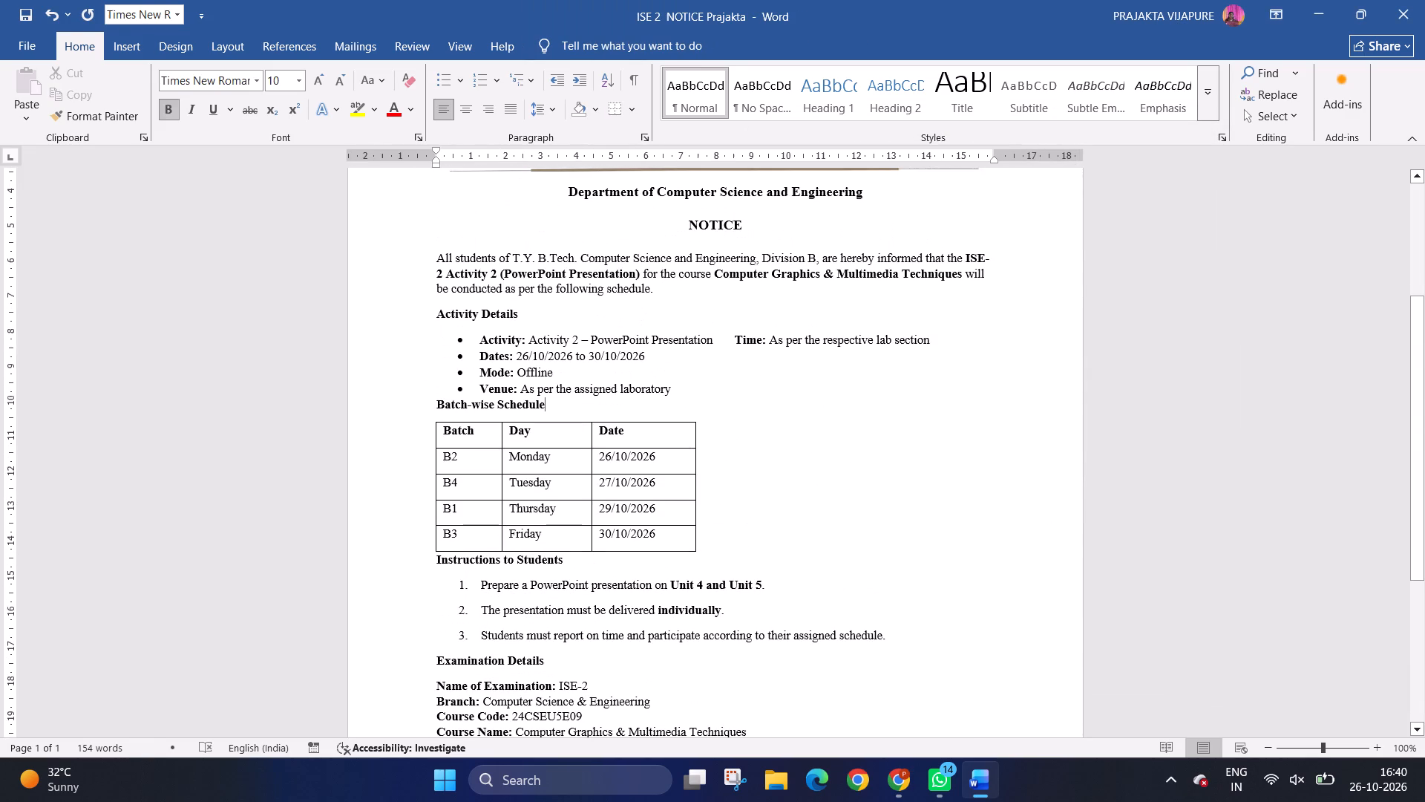
pyautogui.click(729, 393)
pyautogui.press('Return')
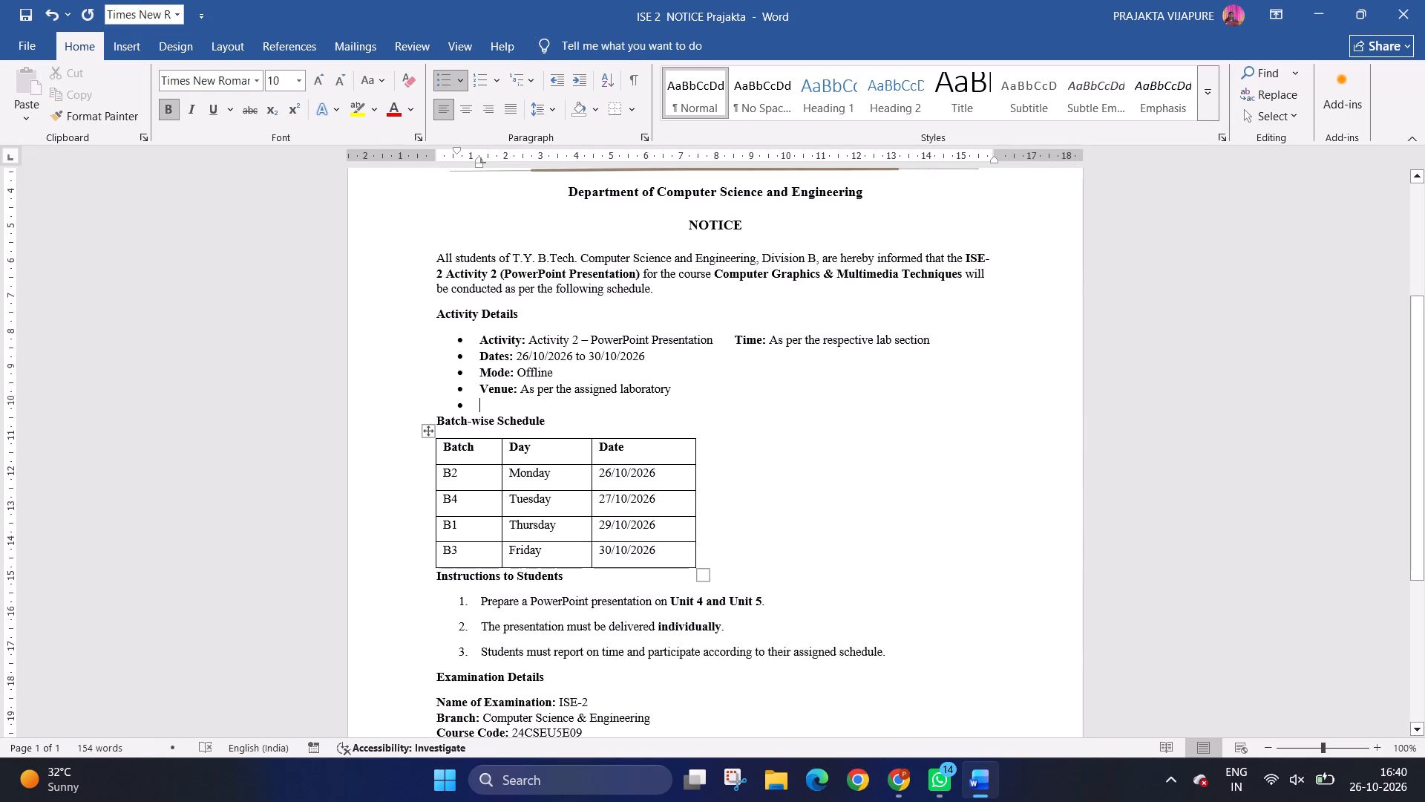
pyautogui.press('BackSpace')
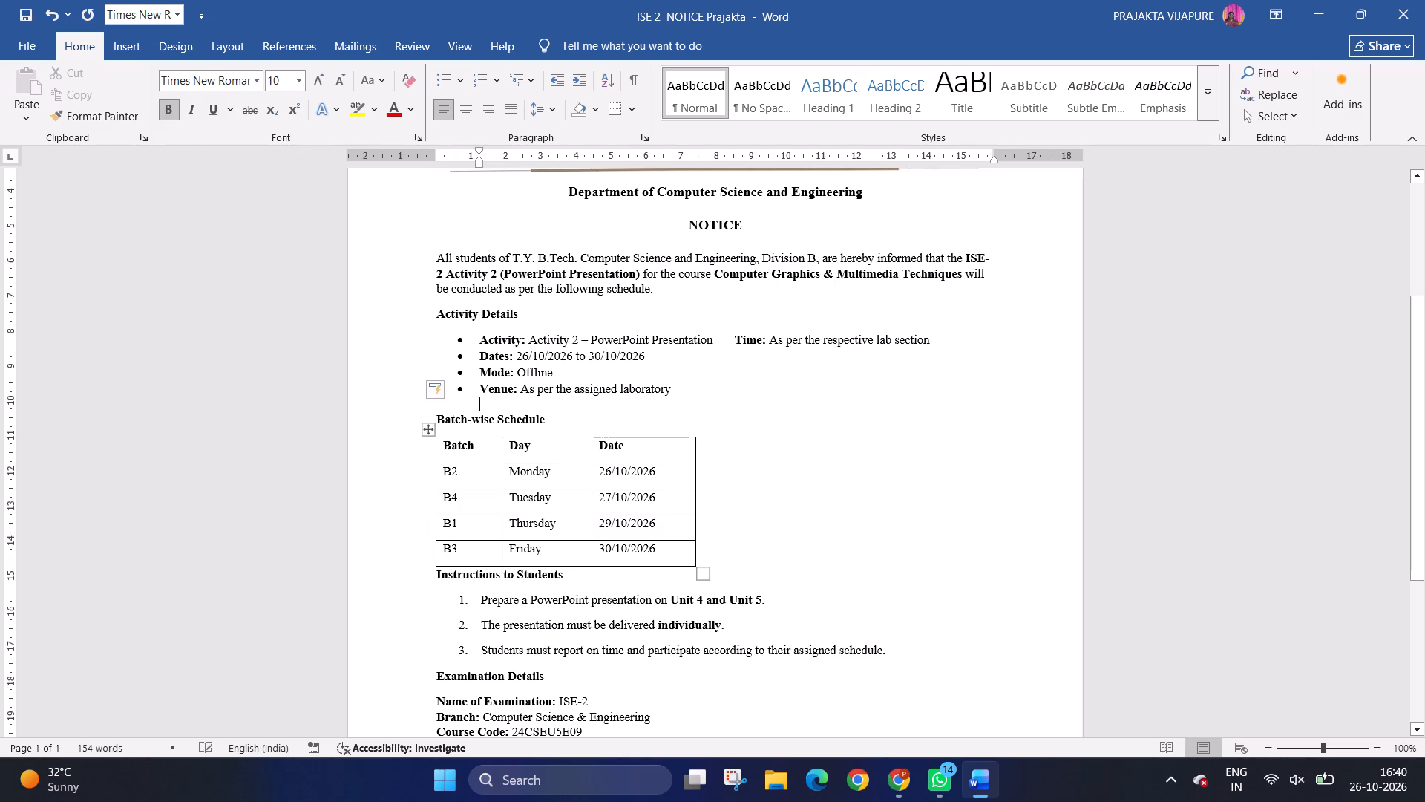
# Insert an empty line between the batch schedule table and the Instructions to Students heading.
pyautogui.click(740, 504)
pyautogui.click(752, 569)
pyautogui.click(713, 562)
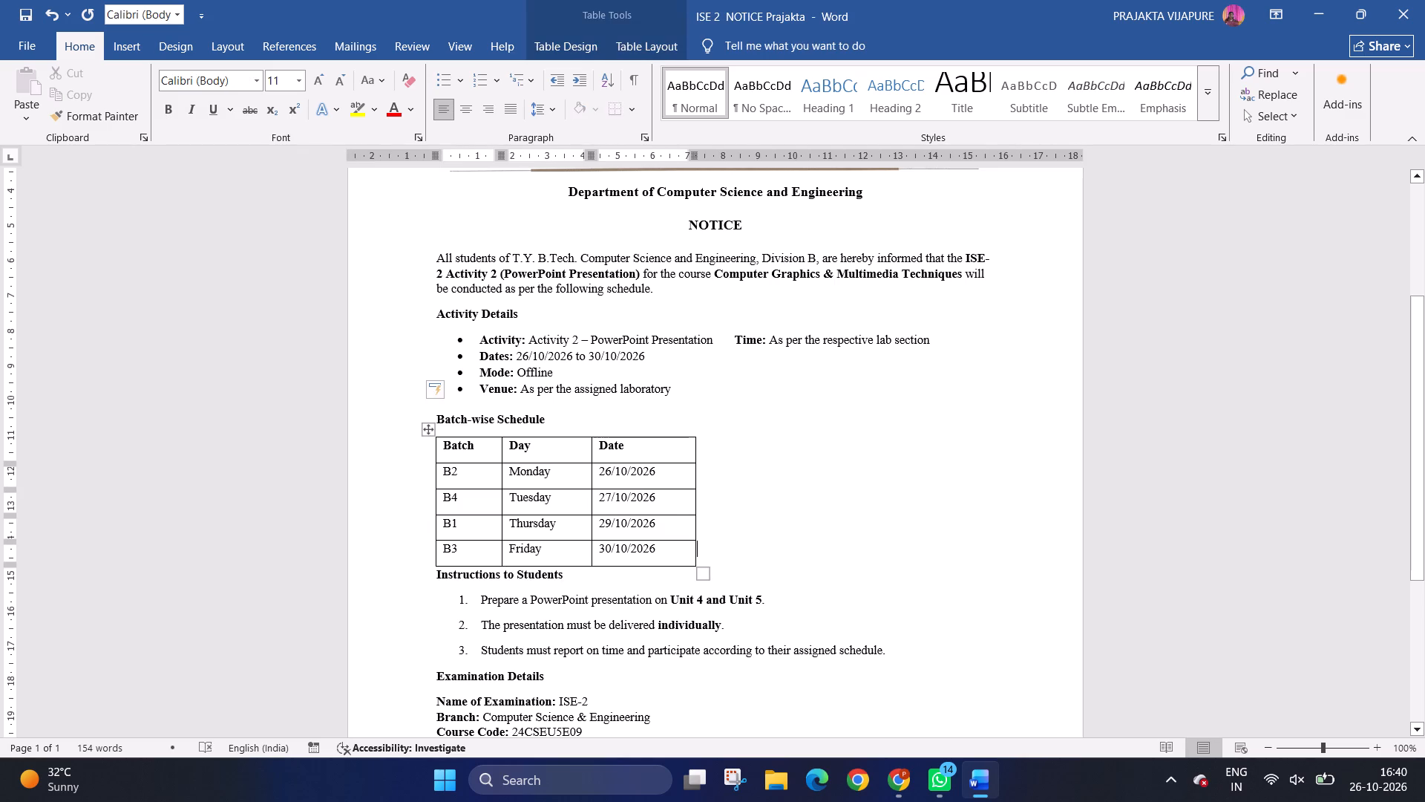
pyautogui.click(422, 581)
pyautogui.click(433, 572)
pyautogui.press('Return')
# Insert an empty unnumbered line between the third student instruction and the Examination Details heading.
pyautogui.scroll(-2, 608, 576)
pyautogui.scroll(-4, 718, 578)
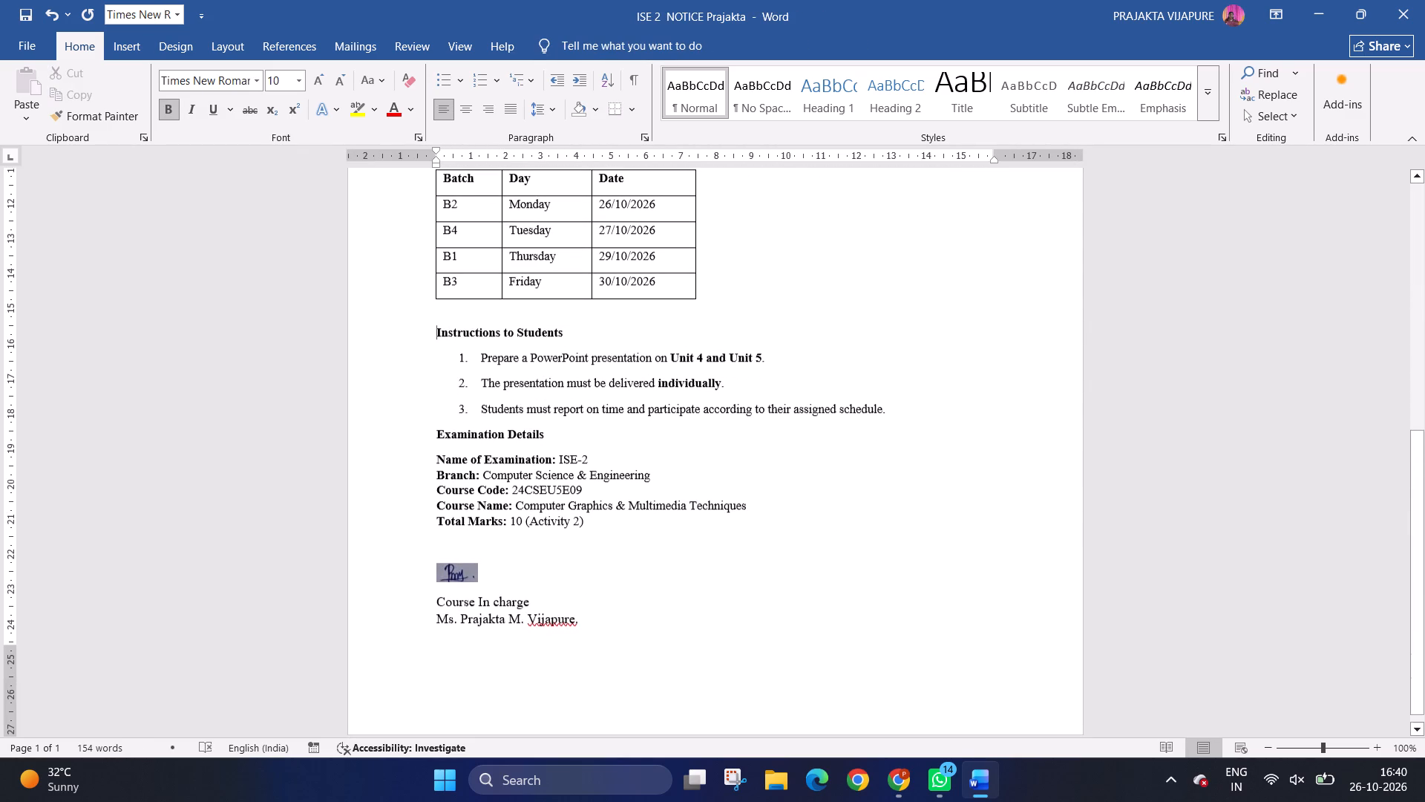
pyautogui.click(920, 416)
pyautogui.press('Return')
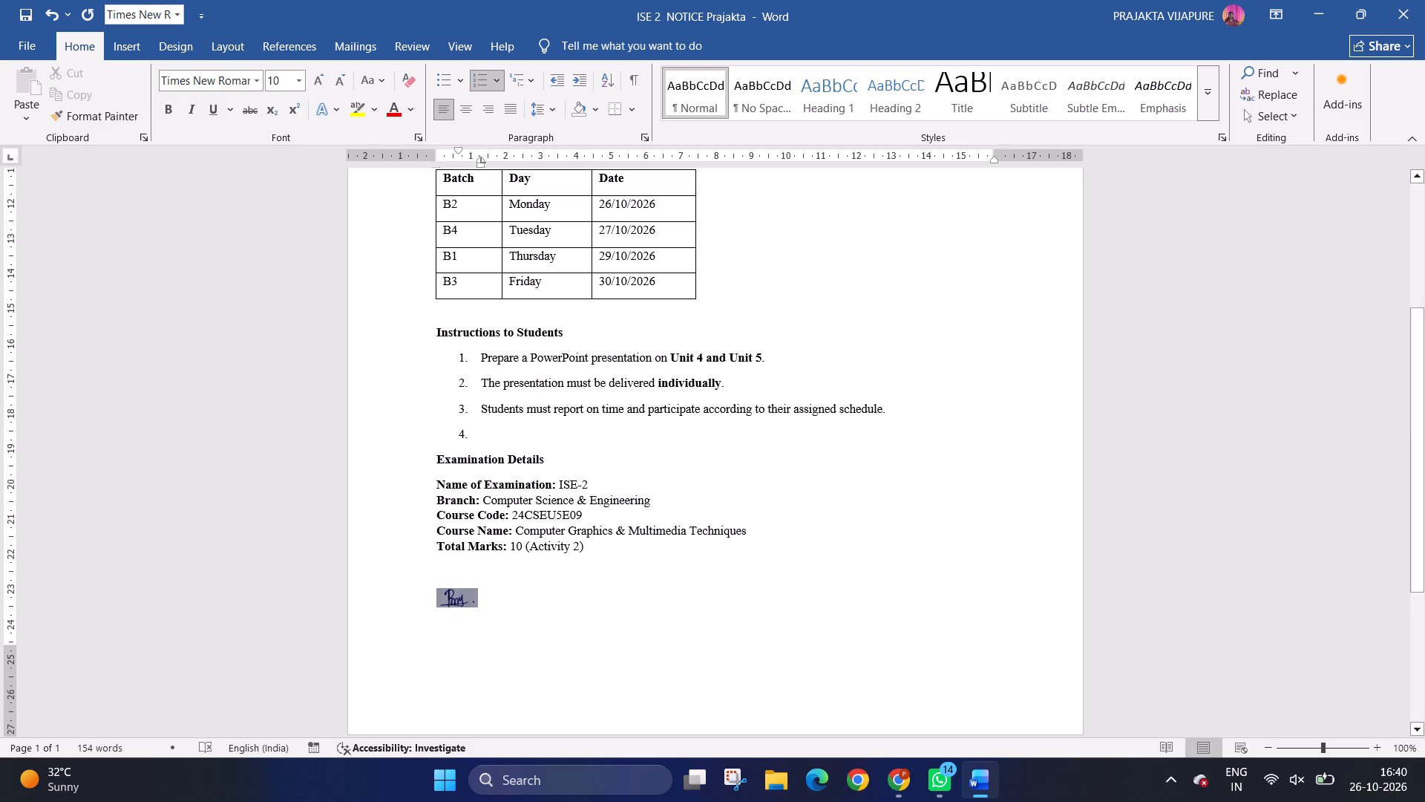
pyautogui.press('BackSpace')
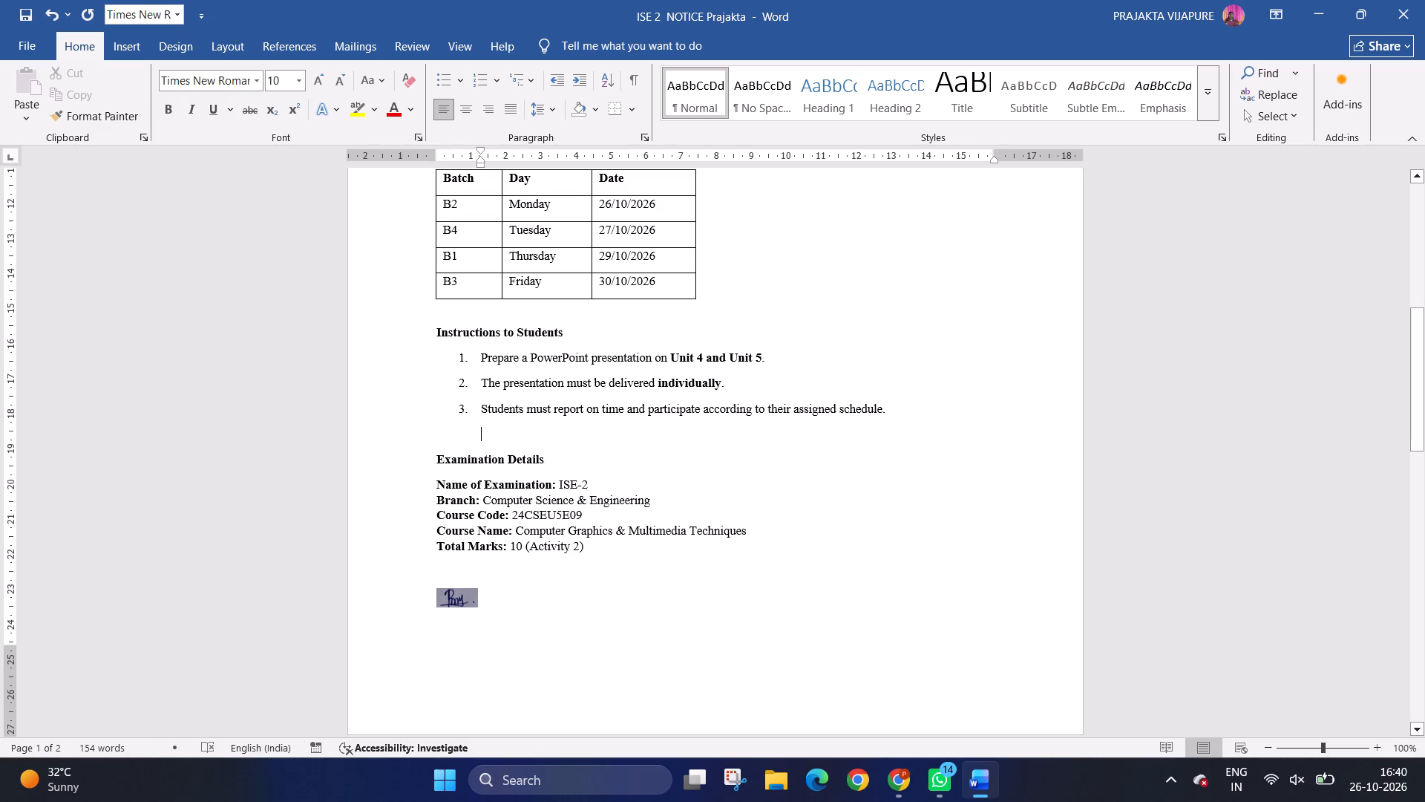
# Remove the empty line between the Total Marks line and the signature image.
pyautogui.click(543, 627)
pyautogui.scroll(-2, 560, 643)
pyautogui.click(516, 462)
pyautogui.click(514, 474)
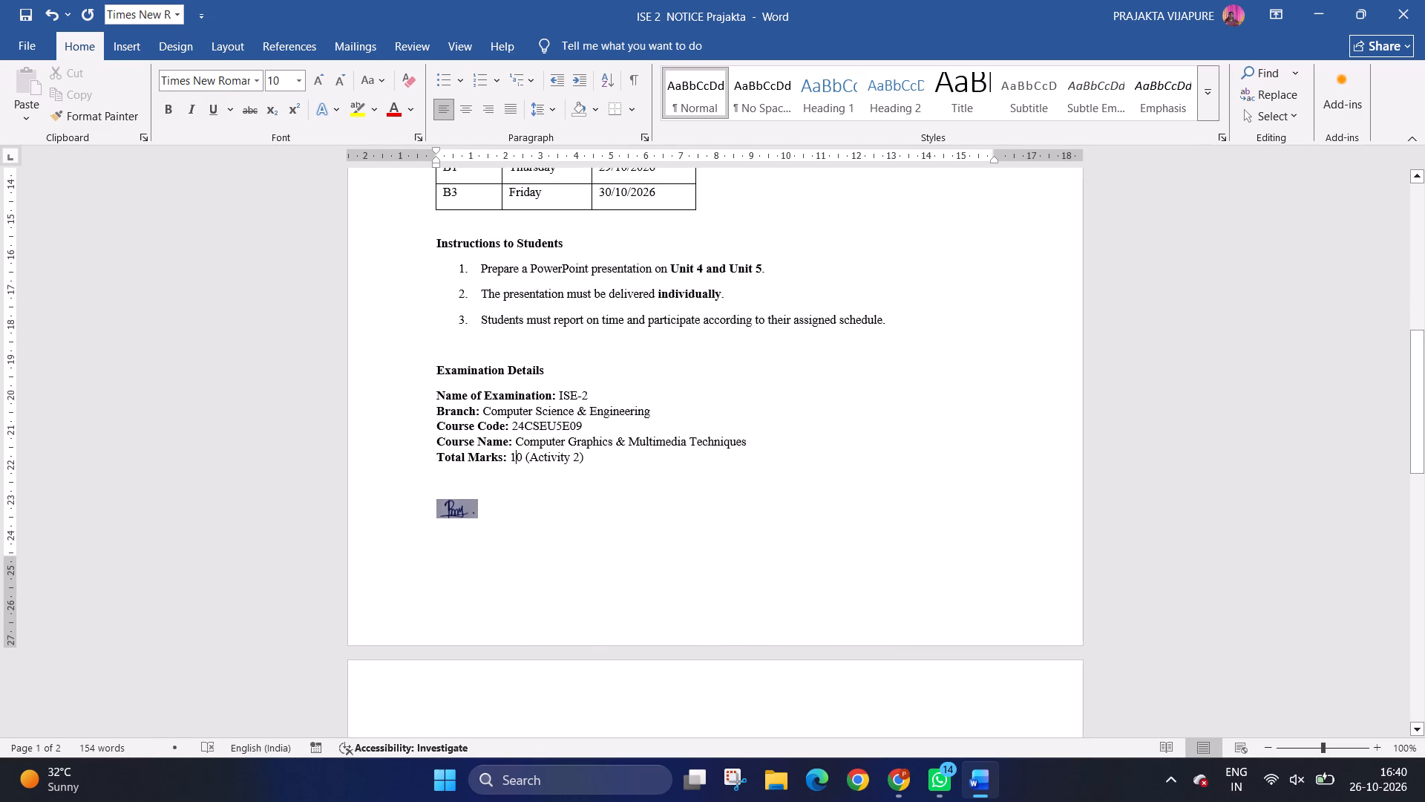
pyautogui.press('BackSpace')
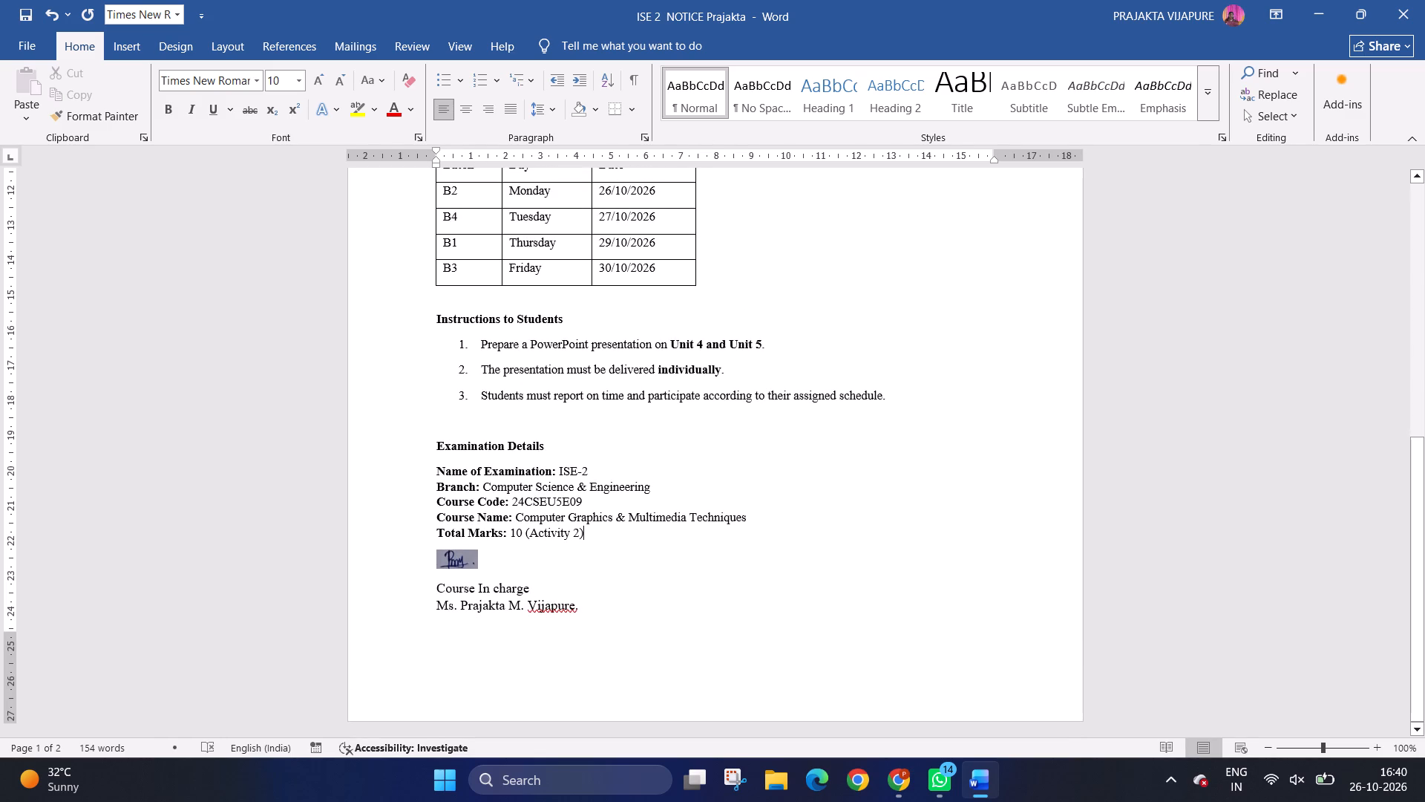
# Resize the Batch-wise Schedule table to make it slightly narrower.
pyautogui.click(531, 573)
pyautogui.scroll(5, 612, 524)
pyautogui.scroll(3, 842, 515)
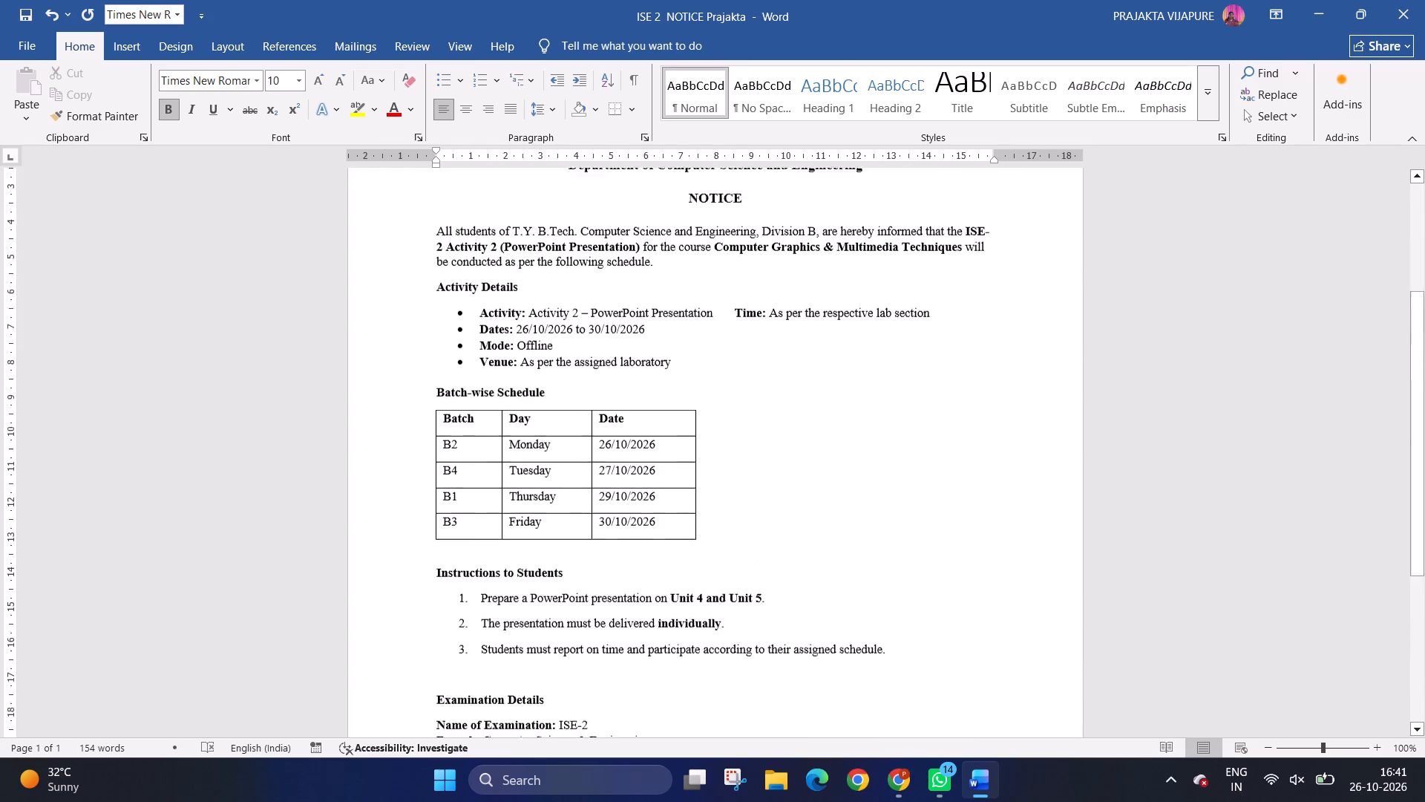
pyautogui.scroll(4, 818, 492)
pyautogui.scroll(-5, 813, 488)
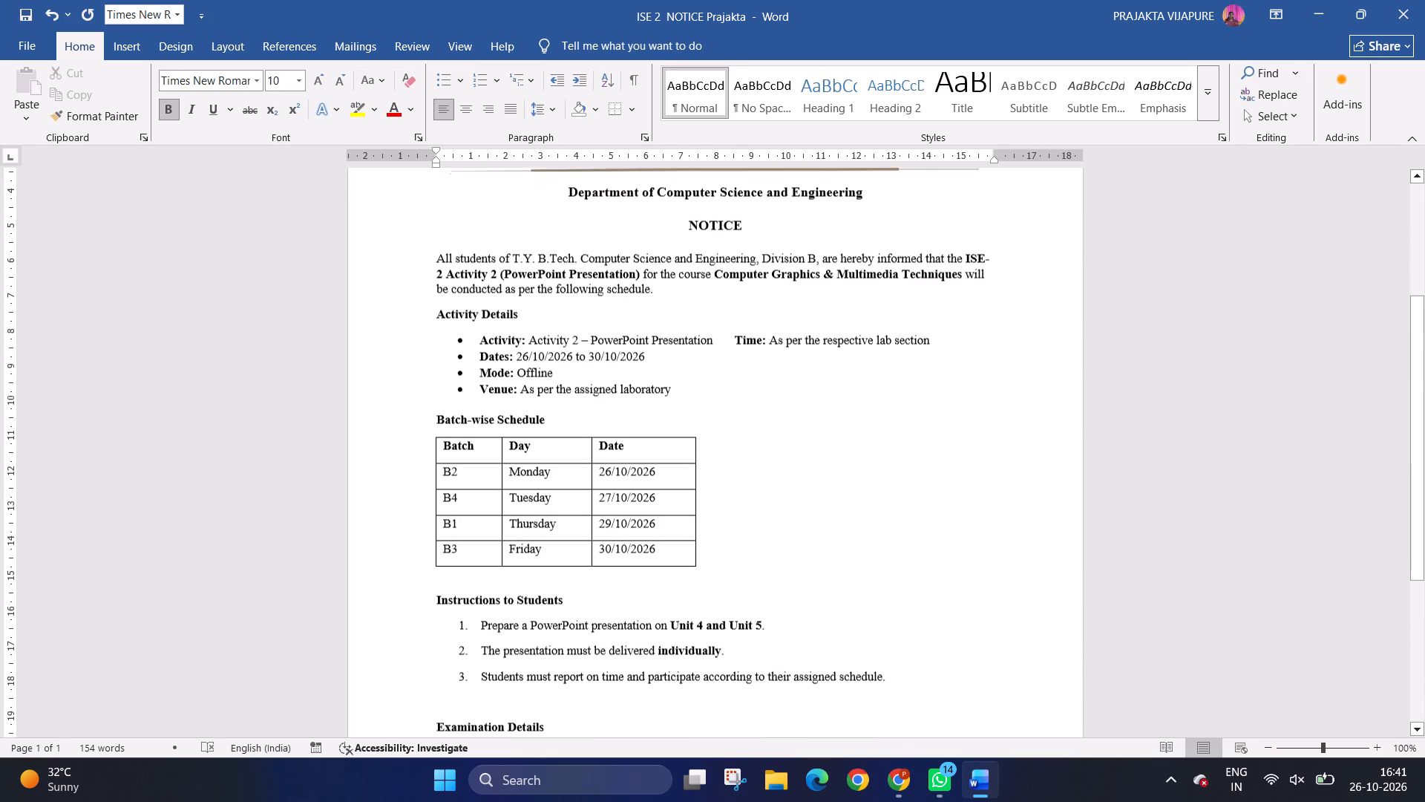
pyautogui.scroll(-2, 813, 488)
pyautogui.click(669, 432)
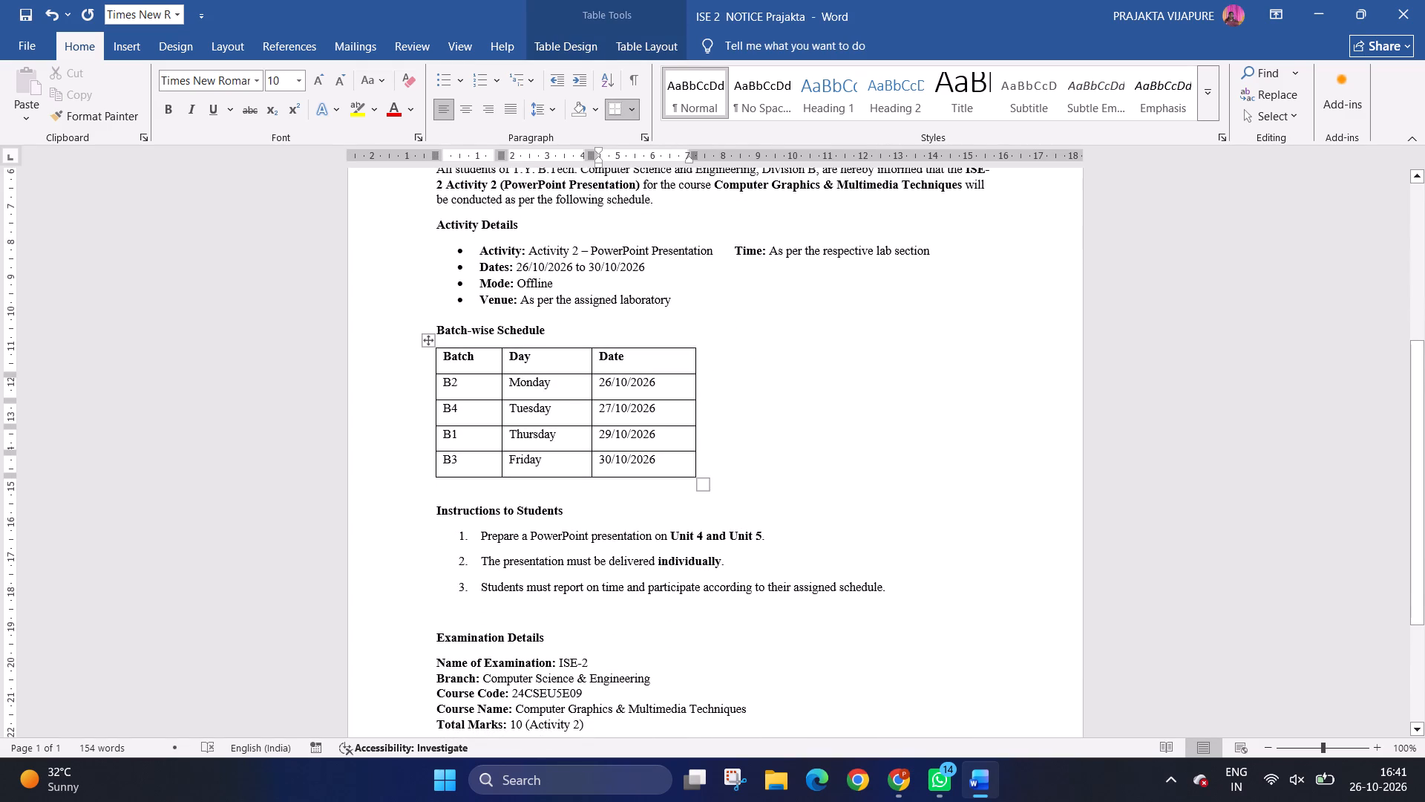
pyautogui.click(429, 339)
pyautogui.moveTo(703, 483); pyautogui.dragTo(703, 480)
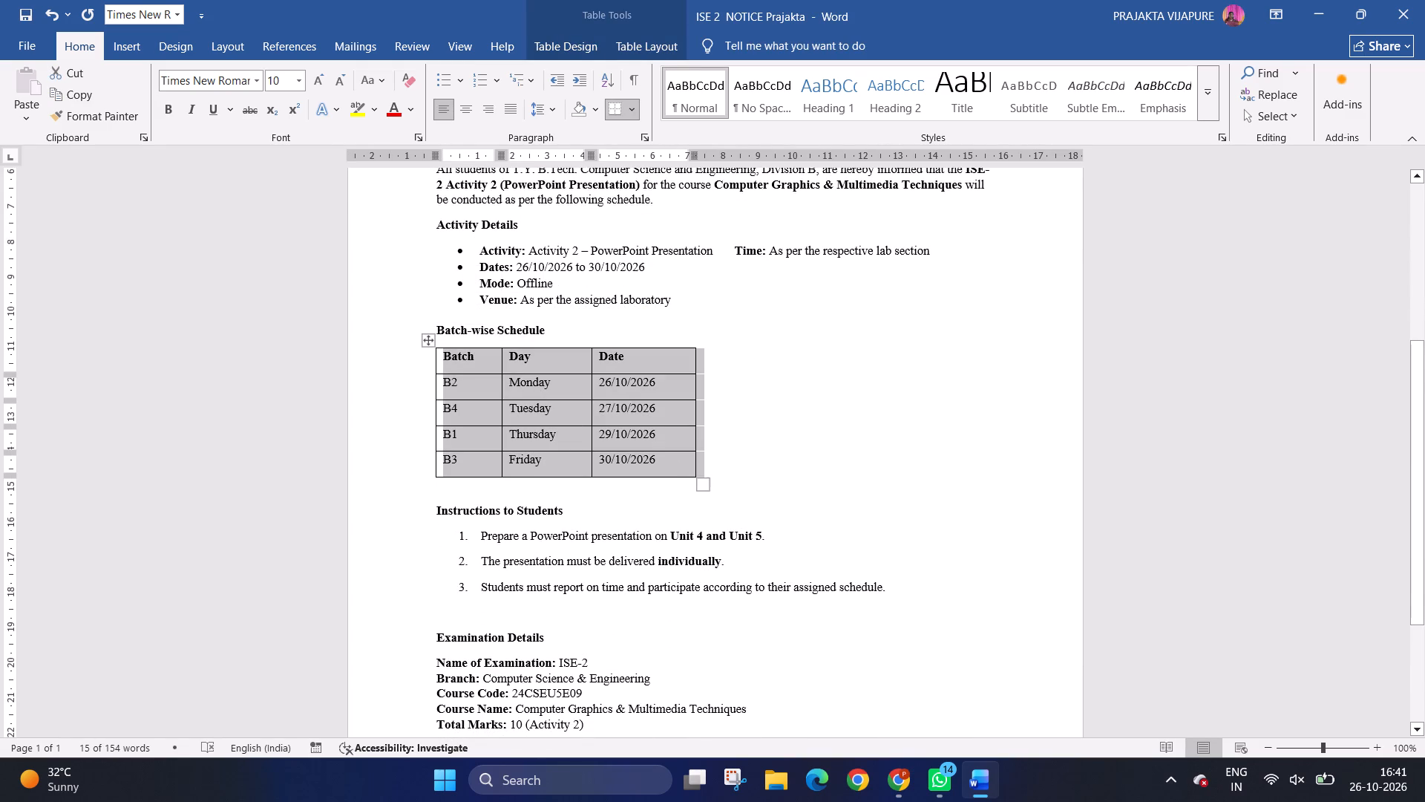
pyautogui.moveTo(703, 480); pyautogui.dragTo(688, 427)
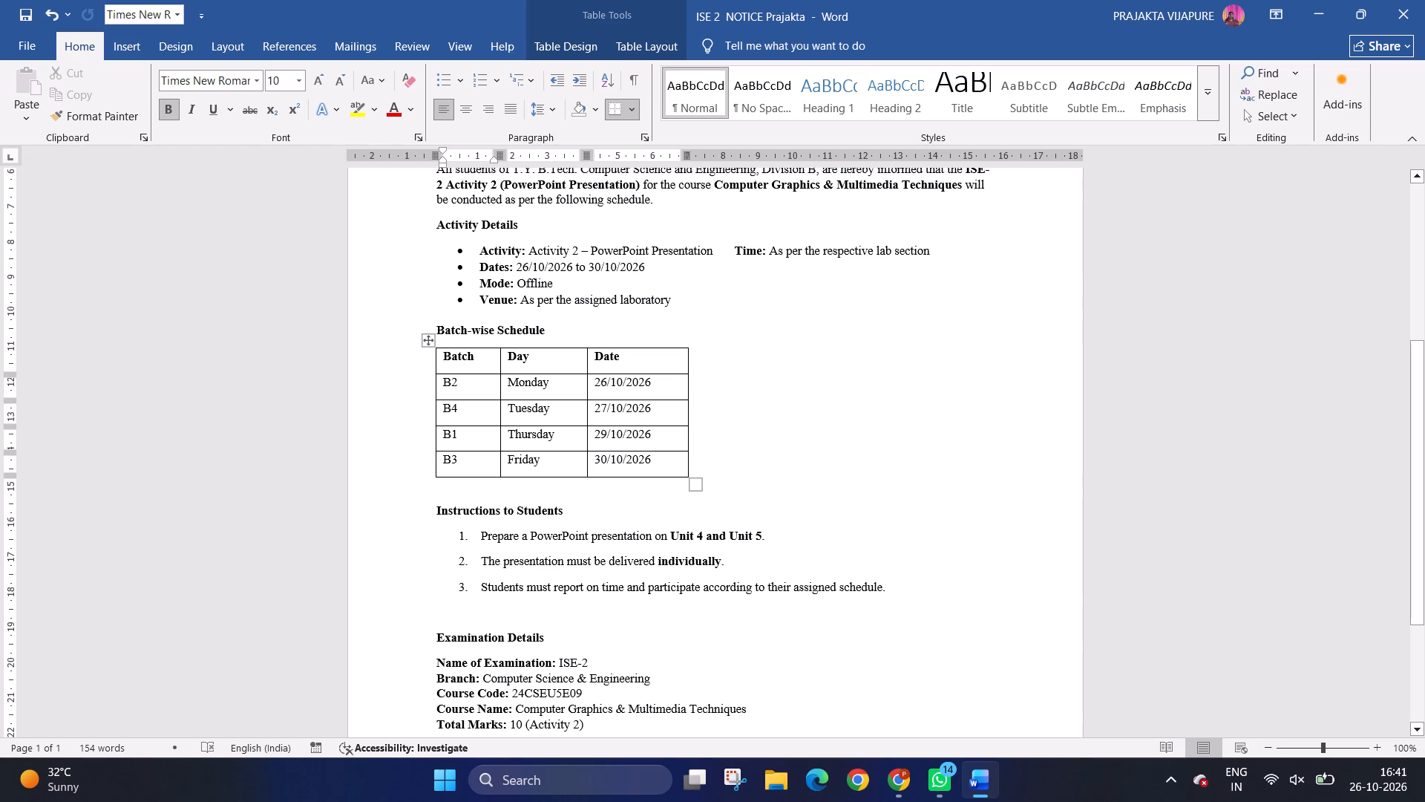
# Set the spacing after paragraphs to 0 pt for all text in the Batch-wise Schedule table.
pyautogui.click(430, 342)
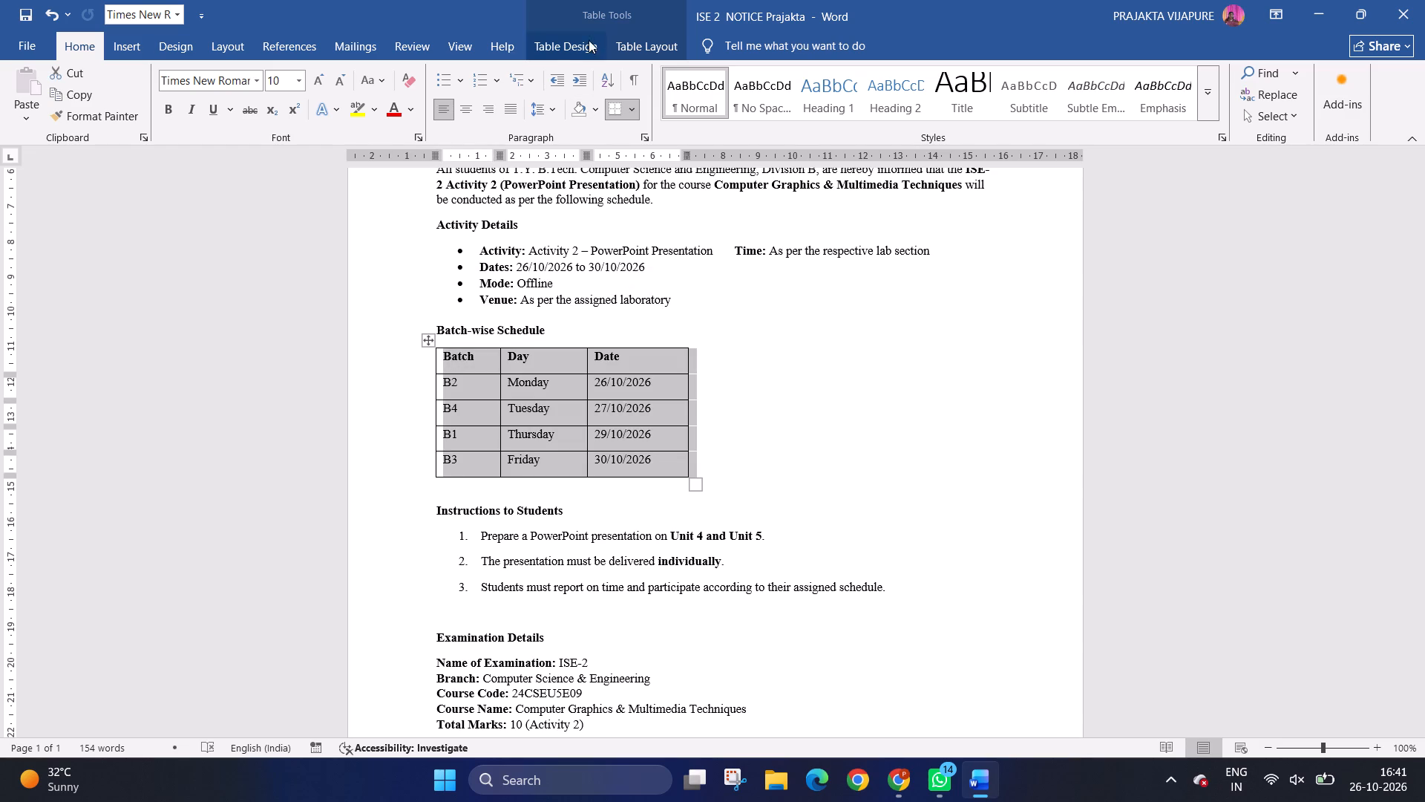
pyautogui.click(555, 107)
pyautogui.click(595, 278)
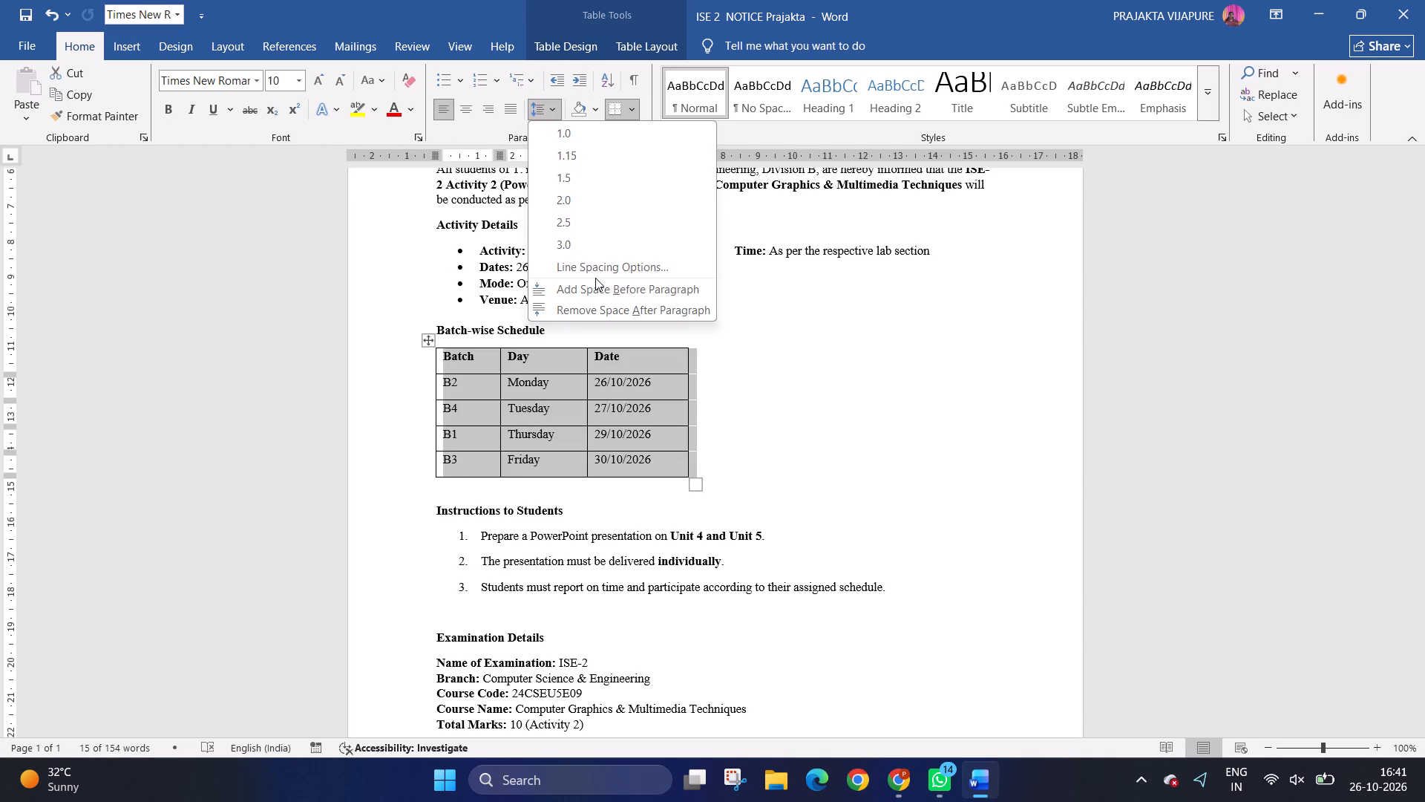
pyautogui.click(598, 271)
pyautogui.click(922, 443)
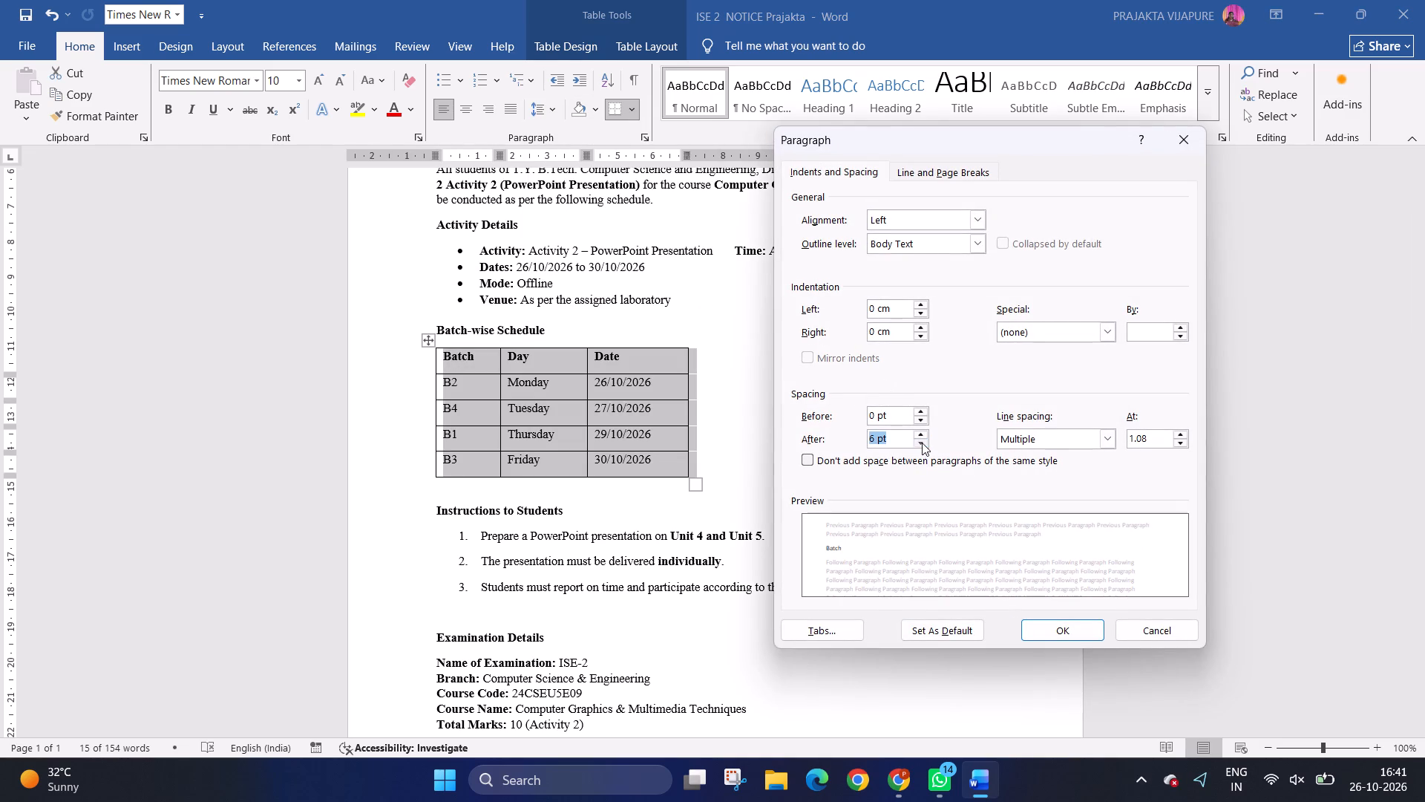
pyautogui.click(922, 443)
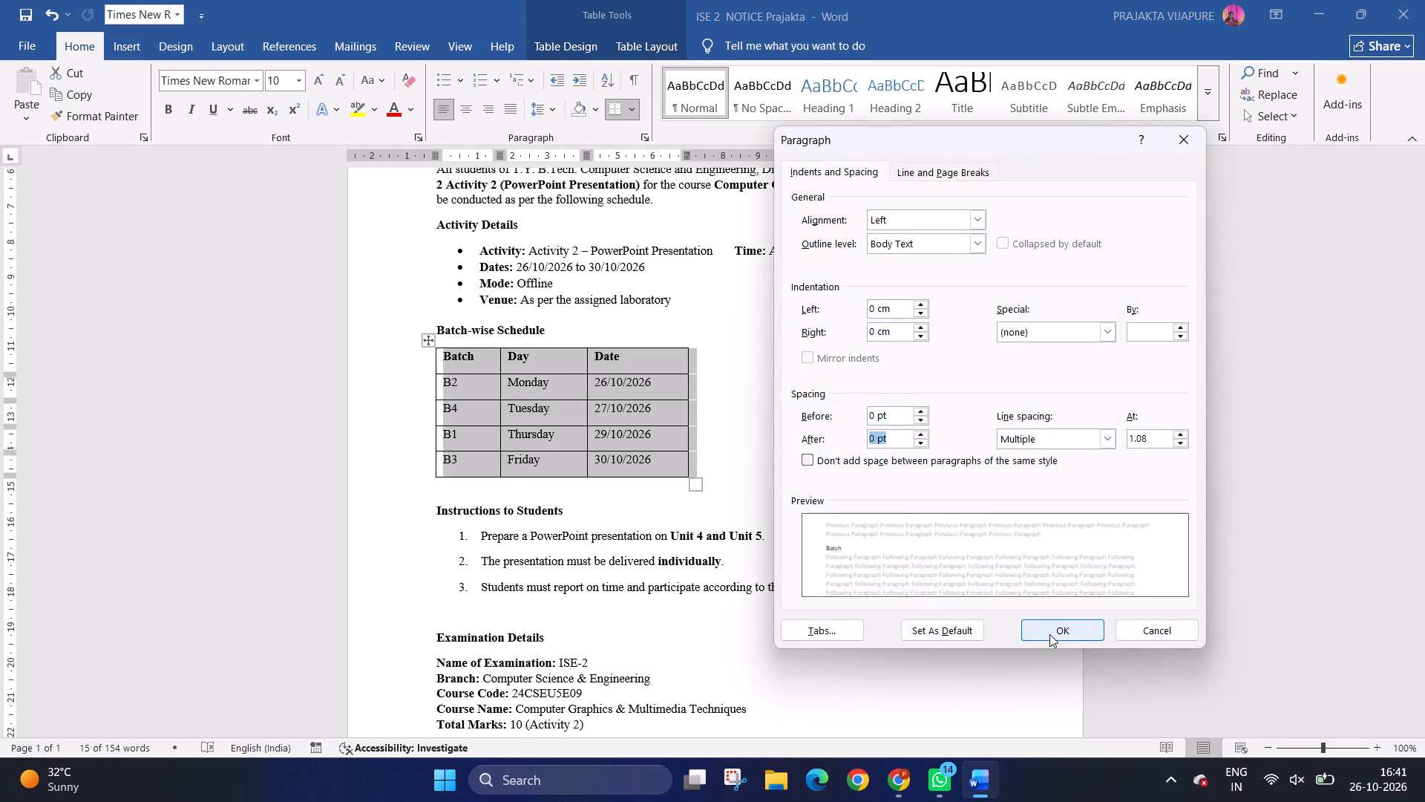
pyautogui.click(1050, 636)
pyautogui.click(857, 499)
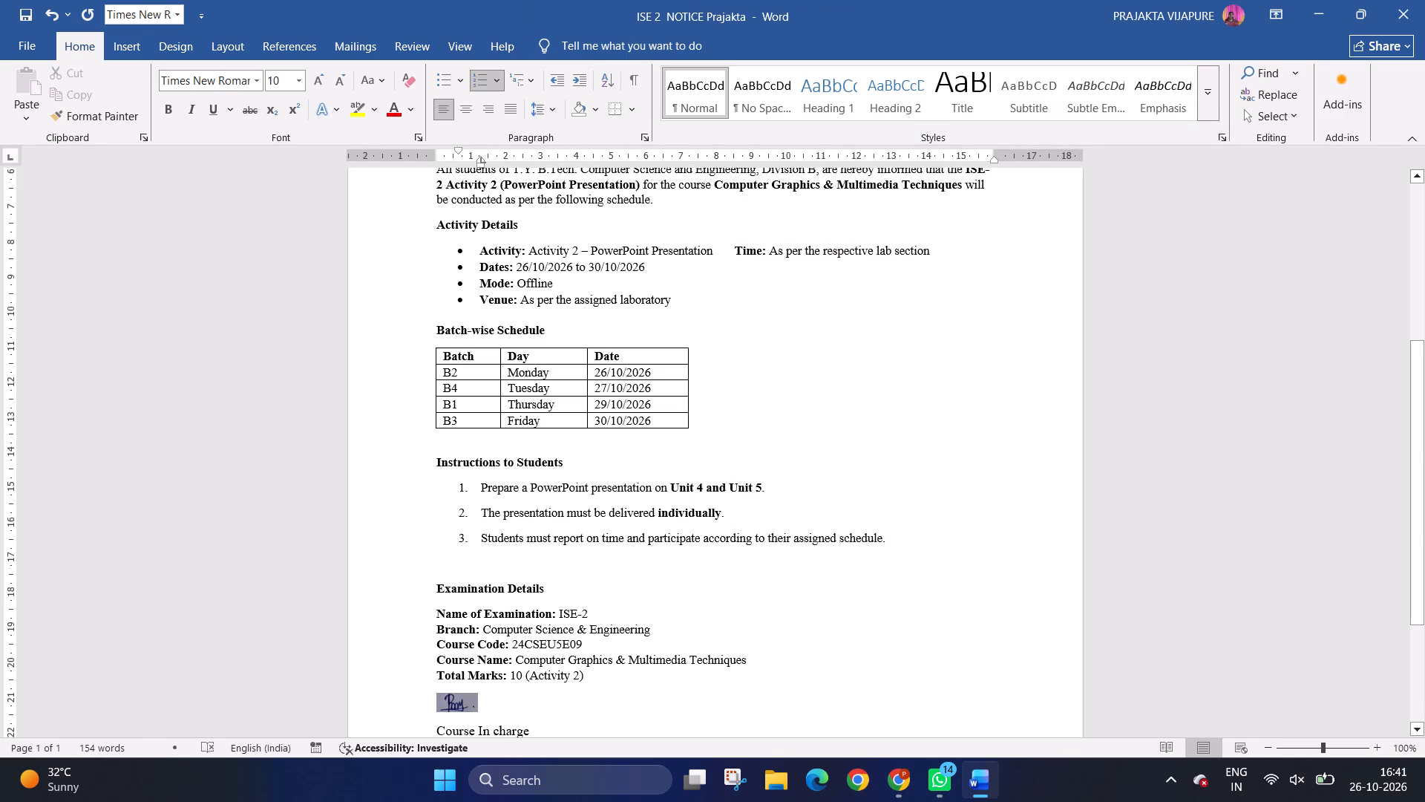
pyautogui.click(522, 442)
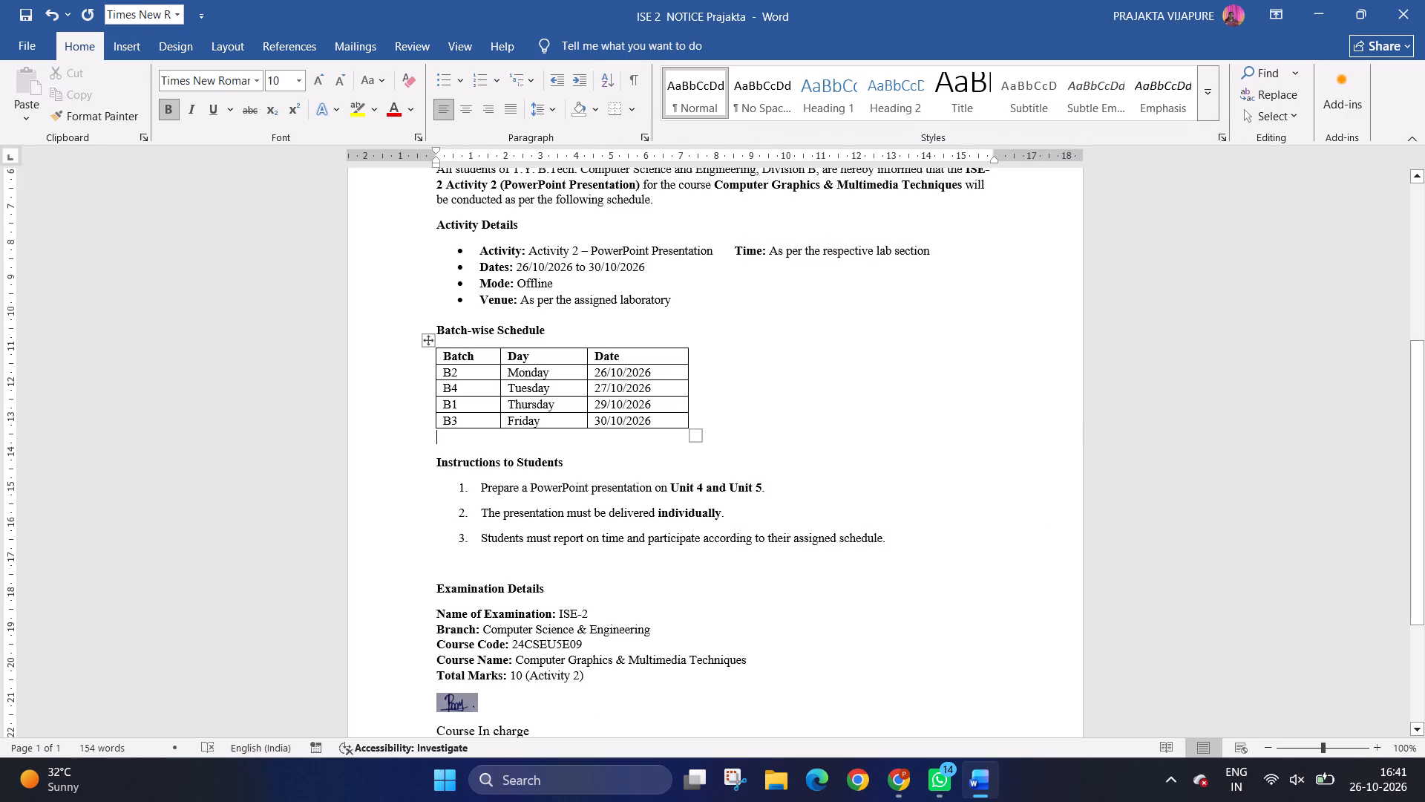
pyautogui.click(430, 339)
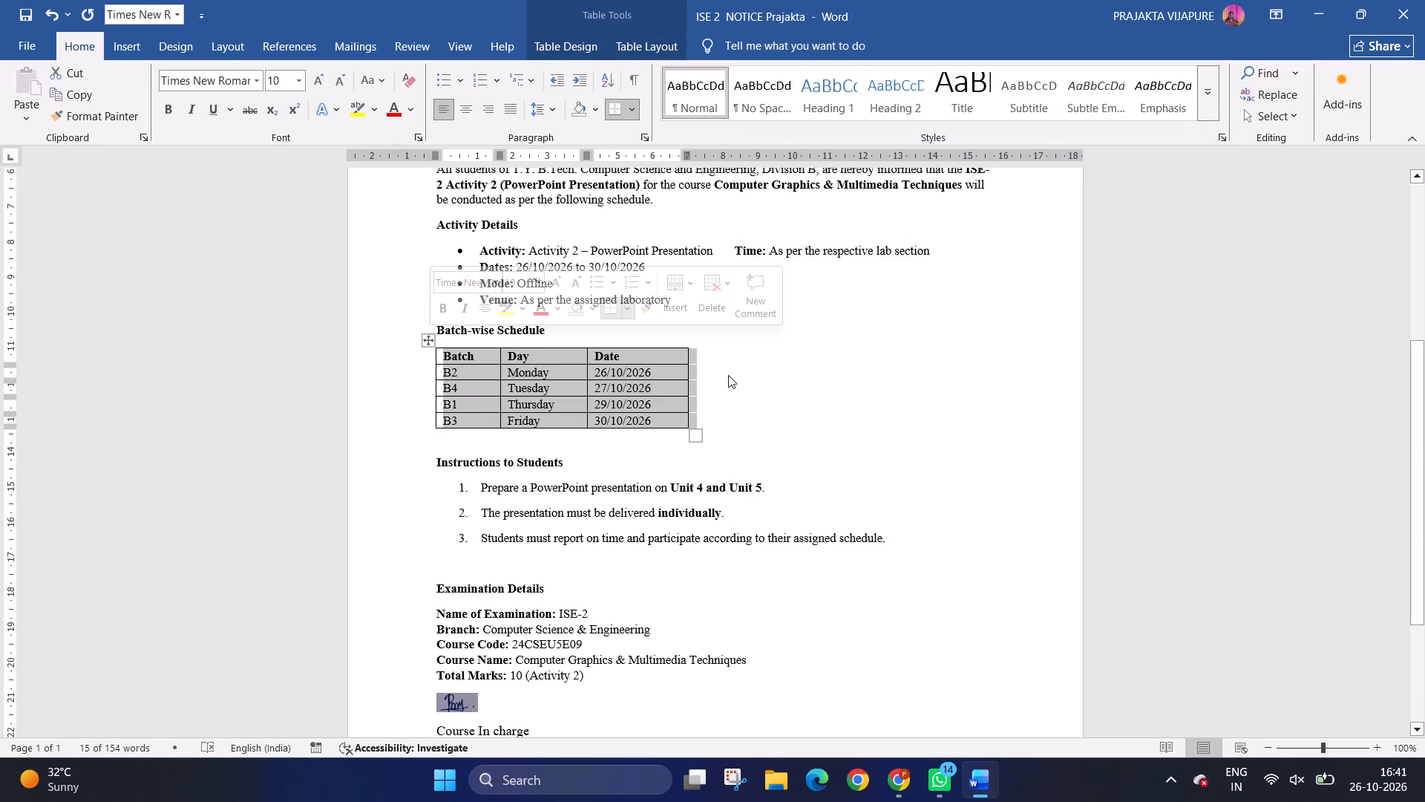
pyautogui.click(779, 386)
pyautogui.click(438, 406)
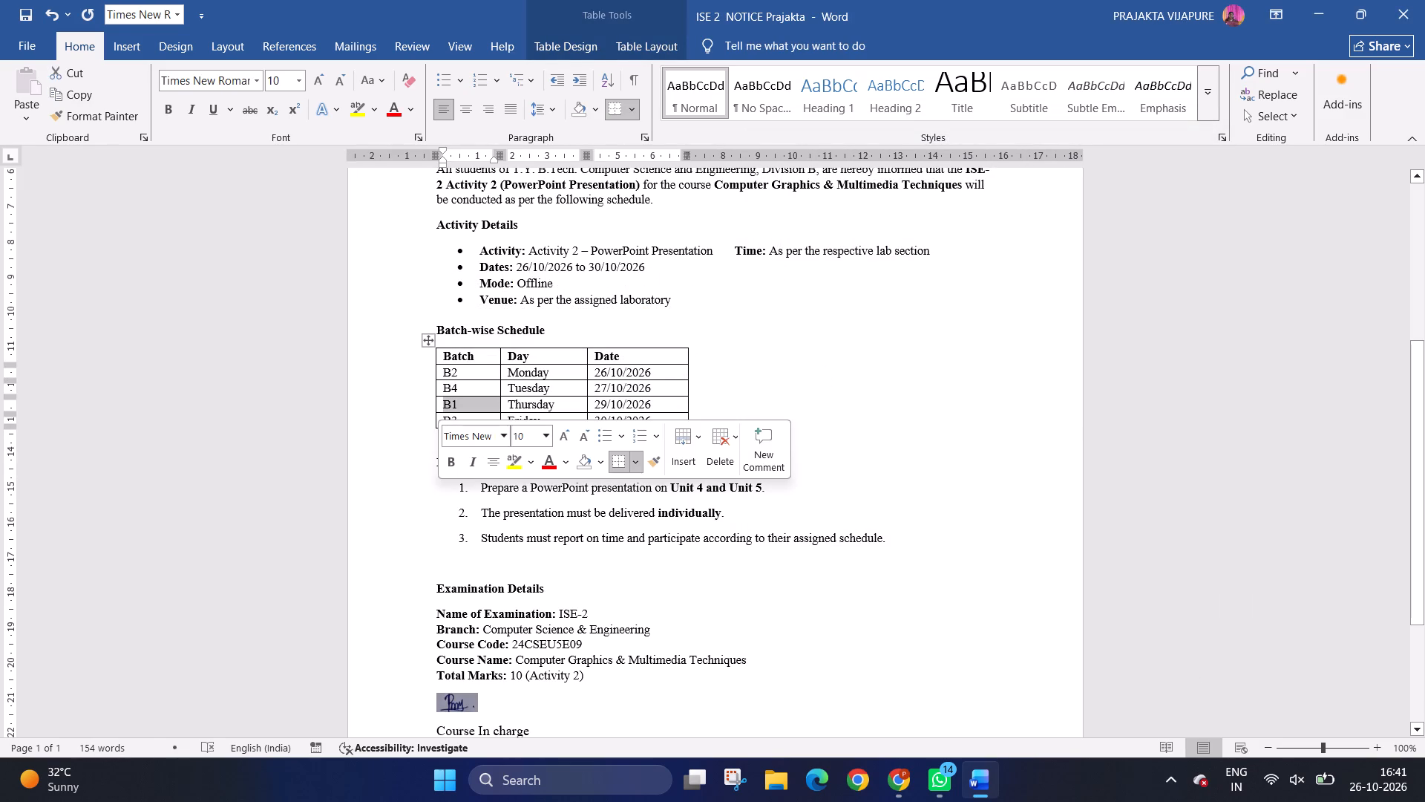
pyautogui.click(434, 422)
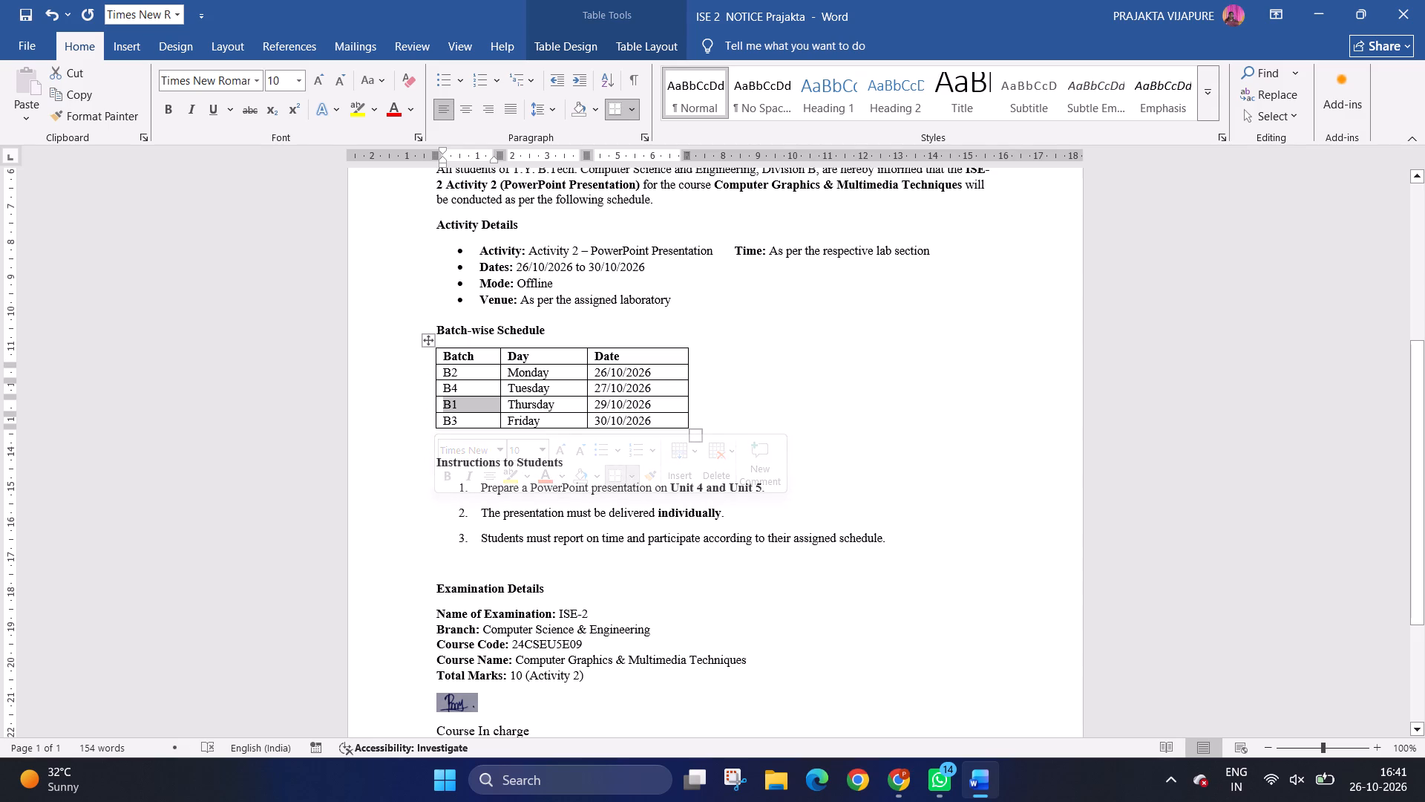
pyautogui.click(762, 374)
# Insert an empty line between the Total Marks line and the signature image.
pyautogui.scroll(-4, 776, 514)
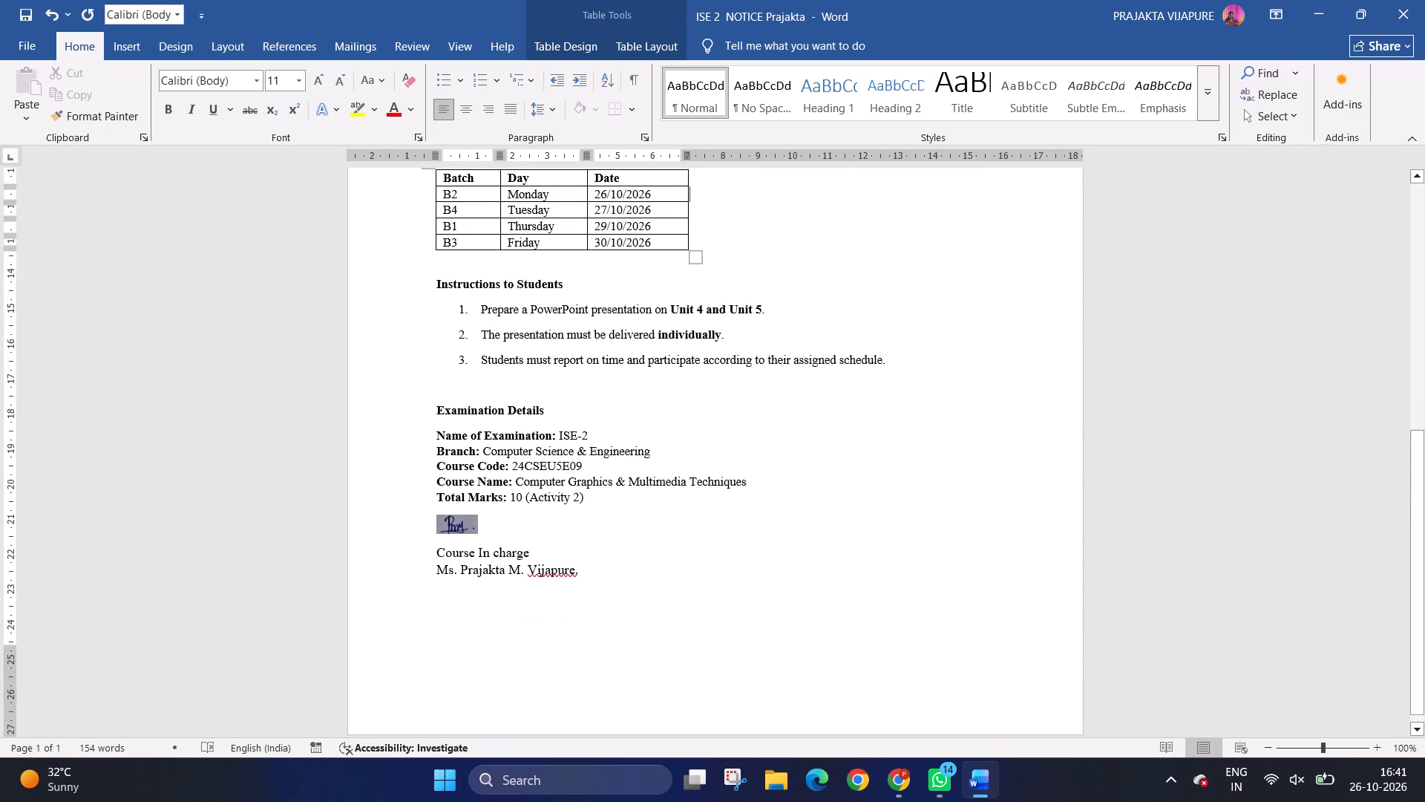
pyautogui.click(621, 503)
pyautogui.press(']')
pyautogui.press('BackSpace')
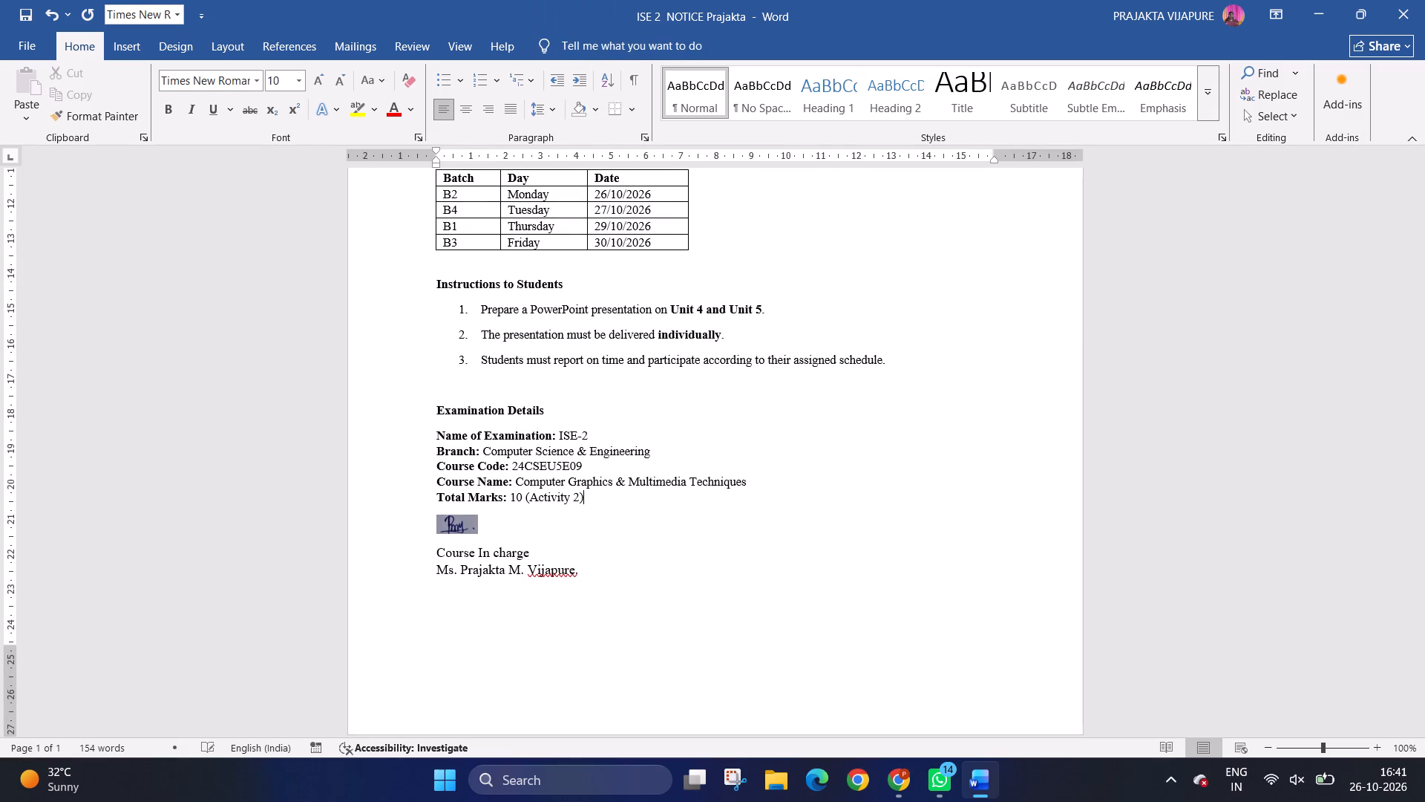
pyautogui.press('Return')
# Insert an empty line between the notice's introductory paragraph and the Activity Details heading.
pyautogui.scroll(5, 594, 406)
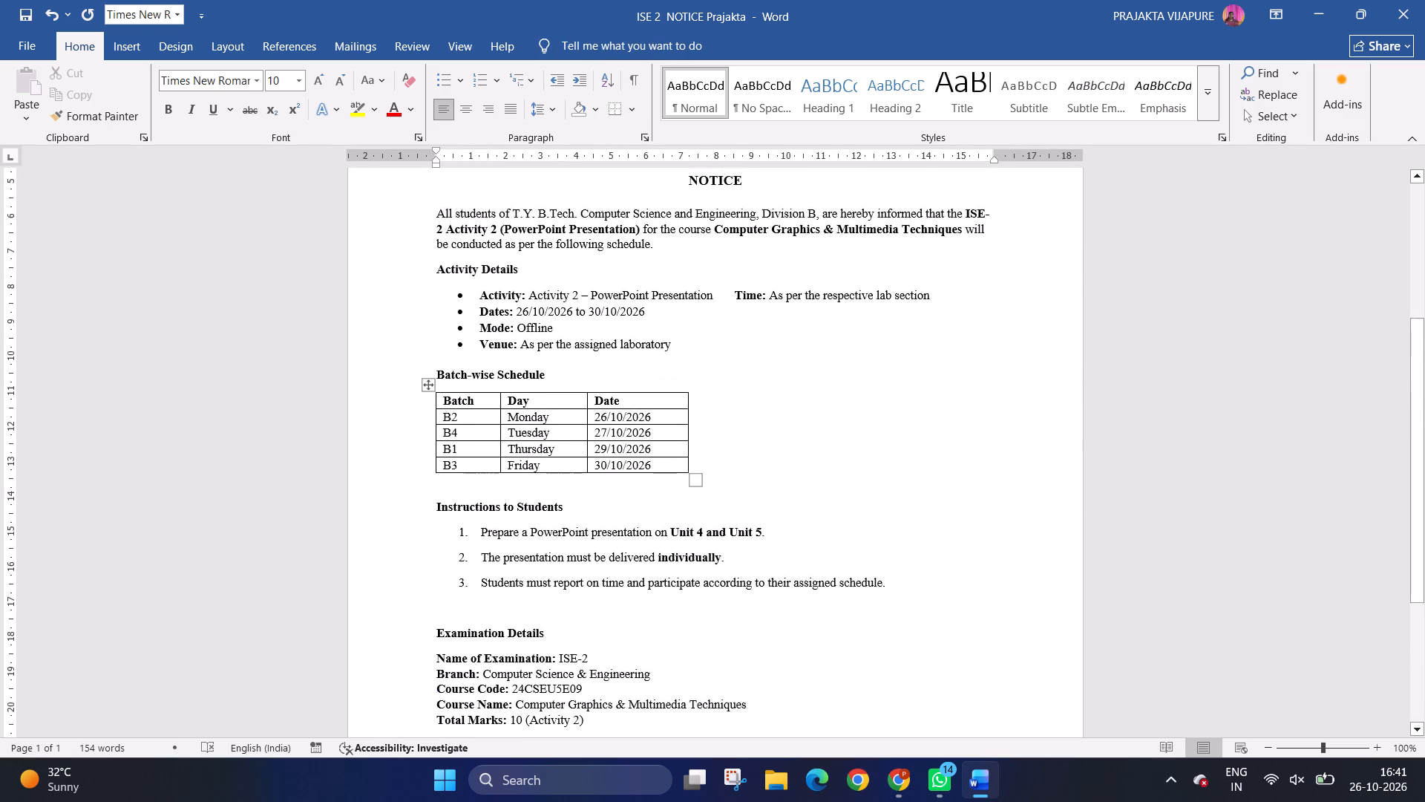
pyautogui.scroll(3, 693, 426)
pyautogui.scroll(-3, 736, 426)
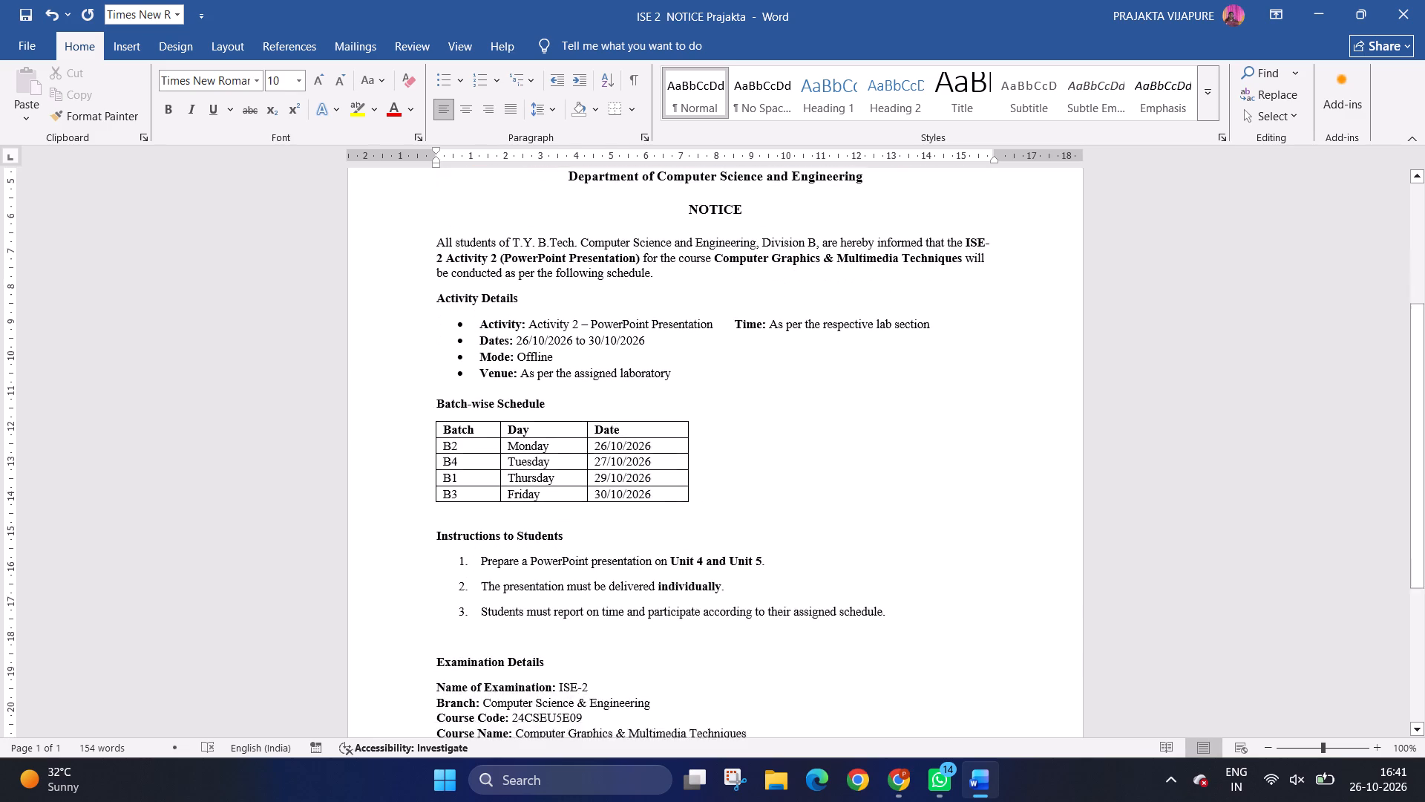
pyautogui.scroll(-1, 736, 426)
pyautogui.scroll(2, 736, 427)
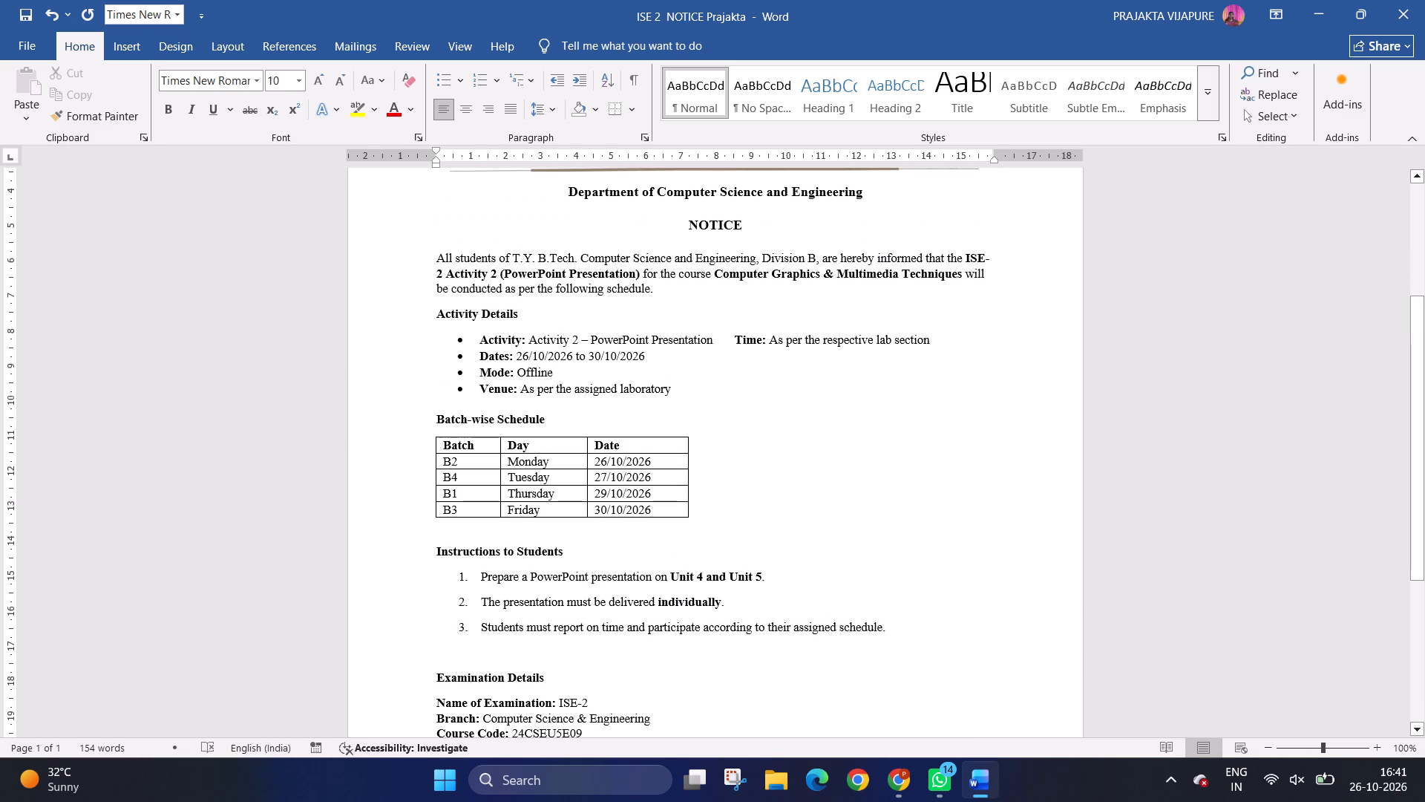
pyautogui.click(701, 288)
pyautogui.press('Return')
# Look over the notice's layout down to the signature block and save the document.
pyautogui.scroll(-9, 748, 397)
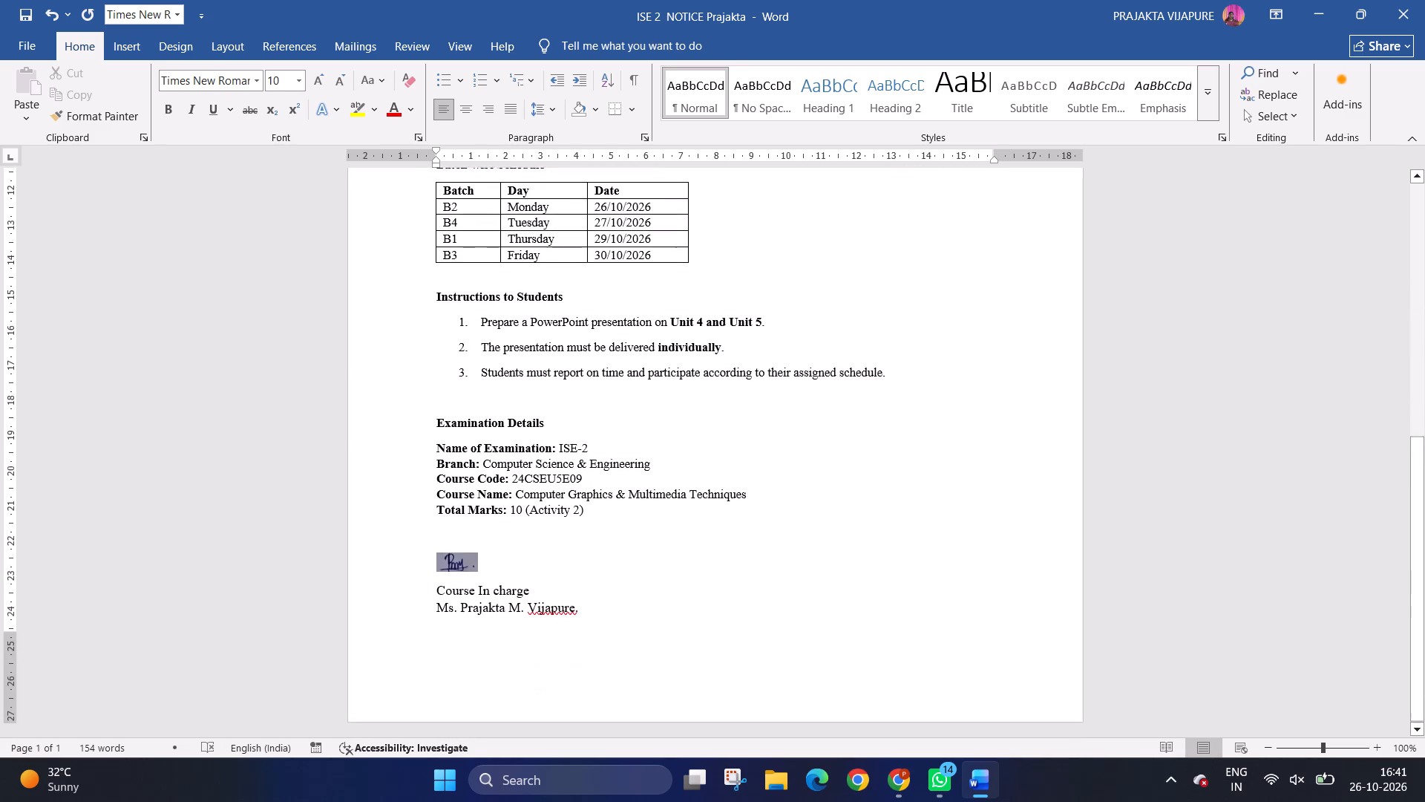
pyautogui.scroll(11, 753, 410)
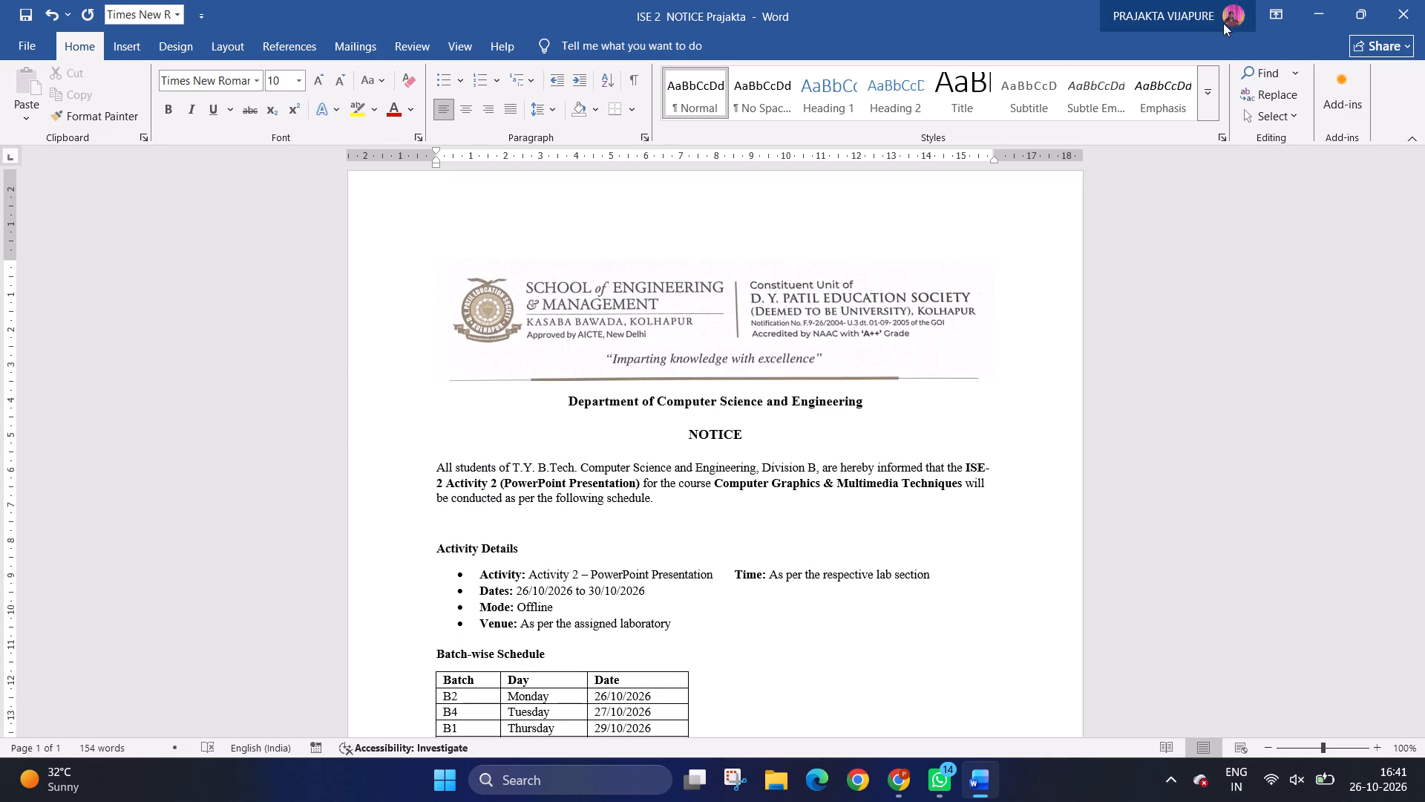
pyautogui.scroll(-6, 867, 397)
pyautogui.hotkey('ctrl', 's')
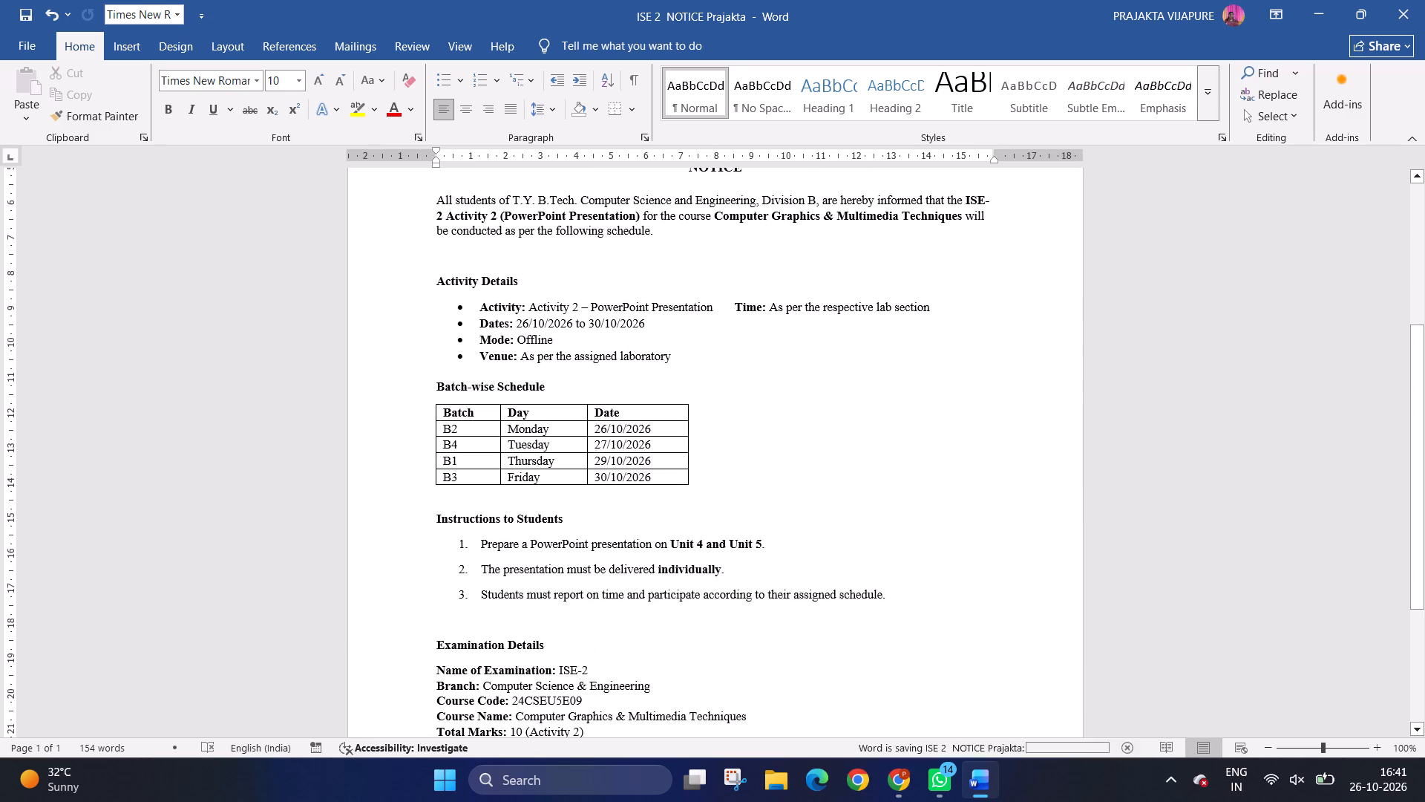
pyautogui.click(776, 518)
pyautogui.hotkey('ctrl', 's')
pyautogui.hotkey('ctrl', 's')
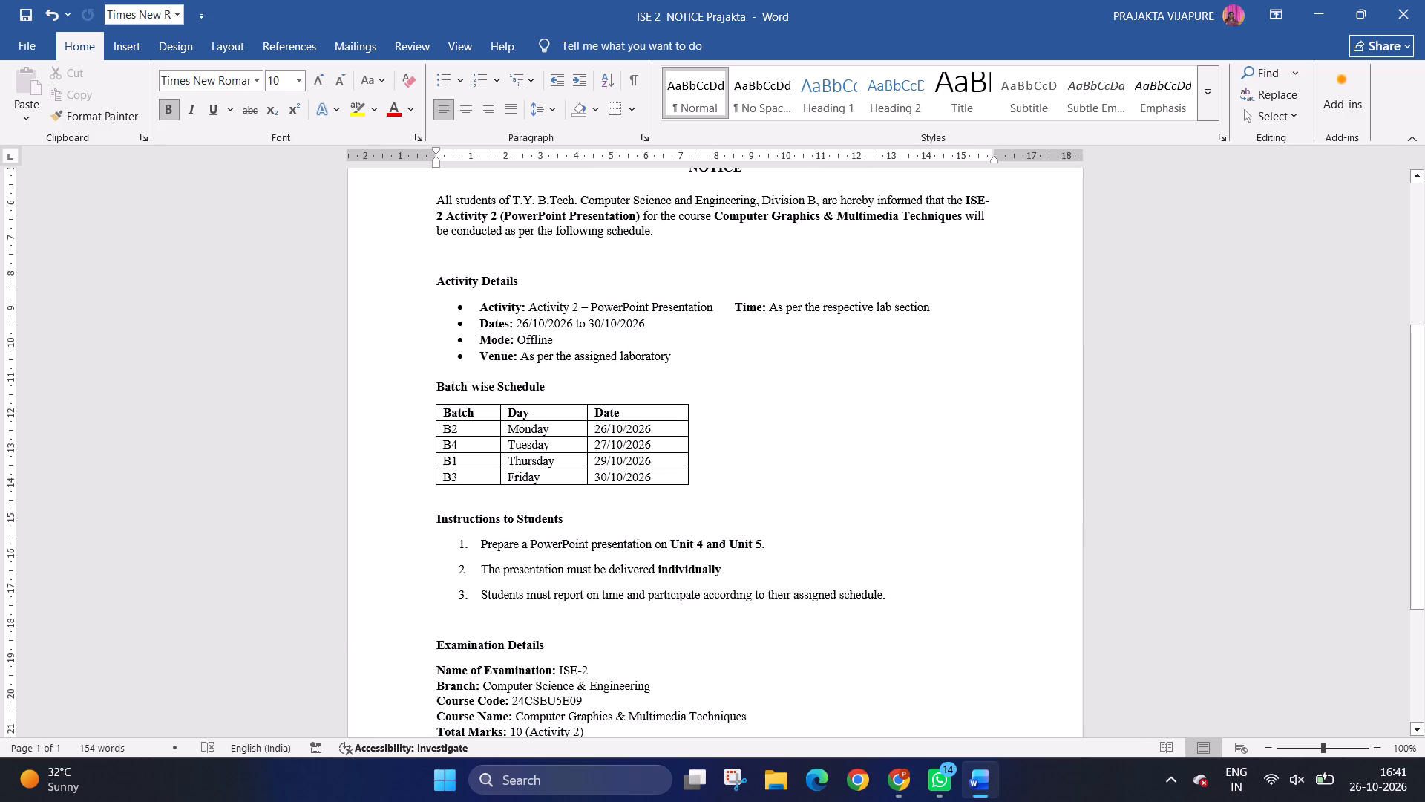
# Set the font size of the Activity Details heading and its four bullets to 10.5.
pyautogui.click(422, 284)
pyautogui.click(550, 311)
pyautogui.moveTo(415, 276); pyautogui.dragTo(403, 349)
pyautogui.click(290, 83)
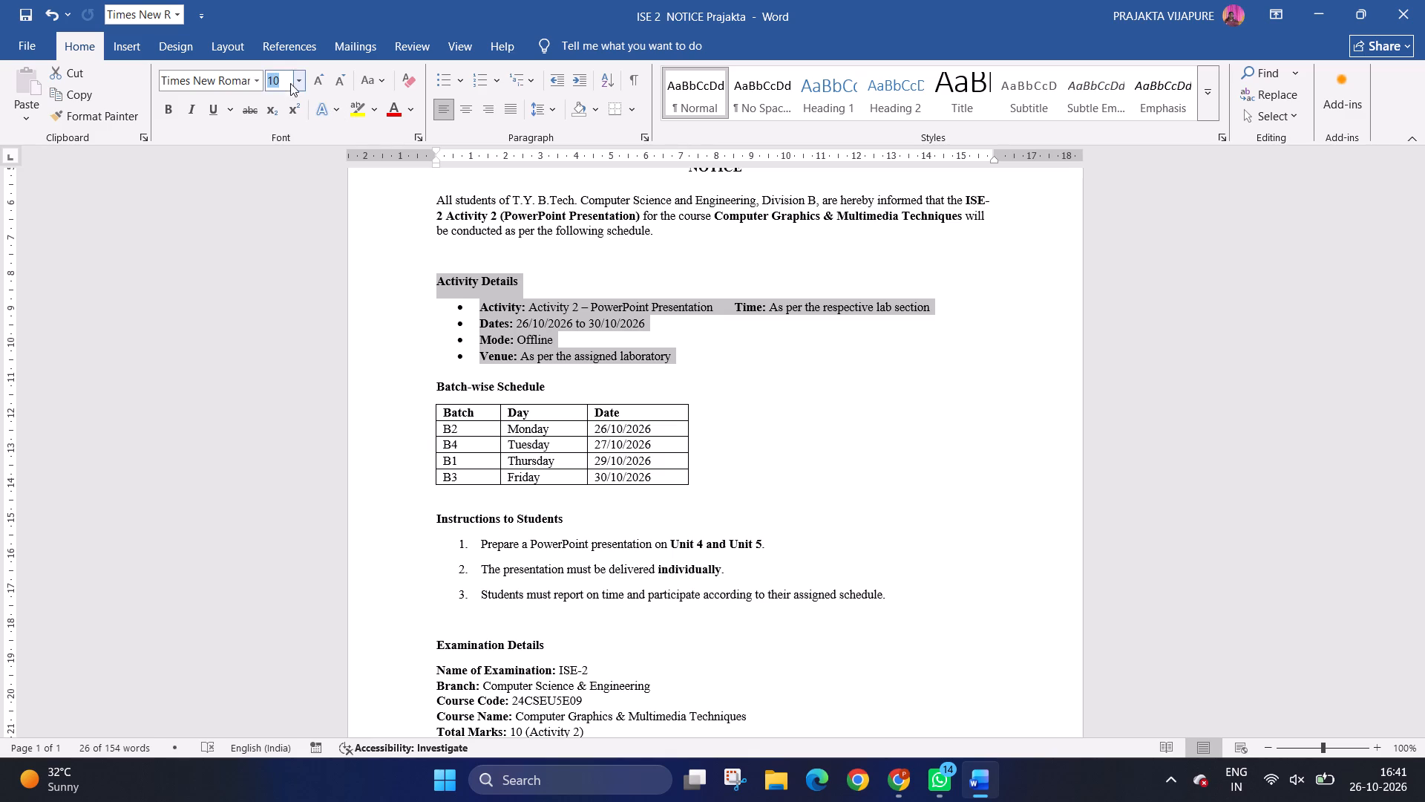
pyautogui.press('1')
pyautogui.write('0.5')
pyautogui.press('Return')
pyautogui.click(737, 306)
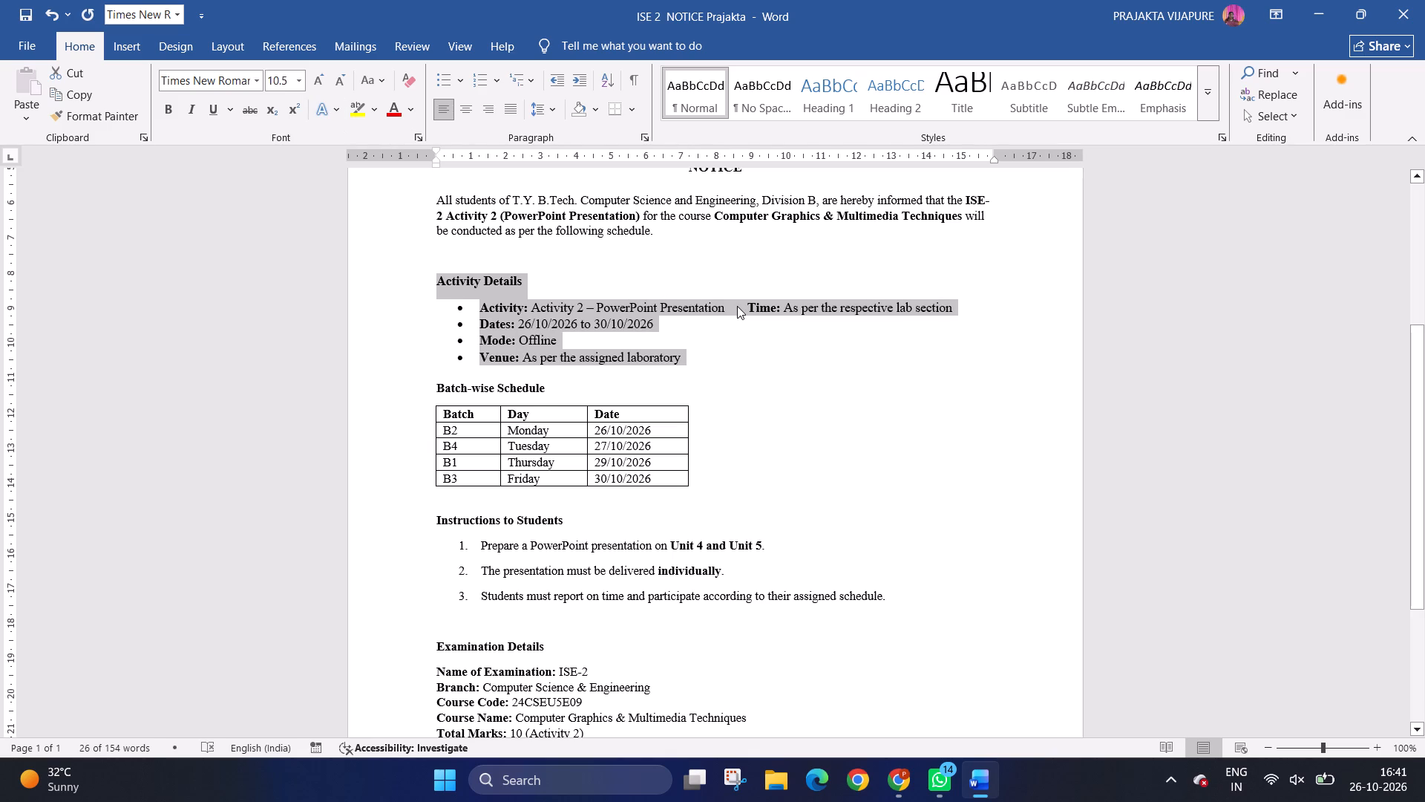
# Set the font size of the Instructions to Students heading and its three numbered items to 10.5.
pyautogui.scroll(-2, 526, 457)
pyautogui.moveTo(407, 424); pyautogui.dragTo(424, 504)
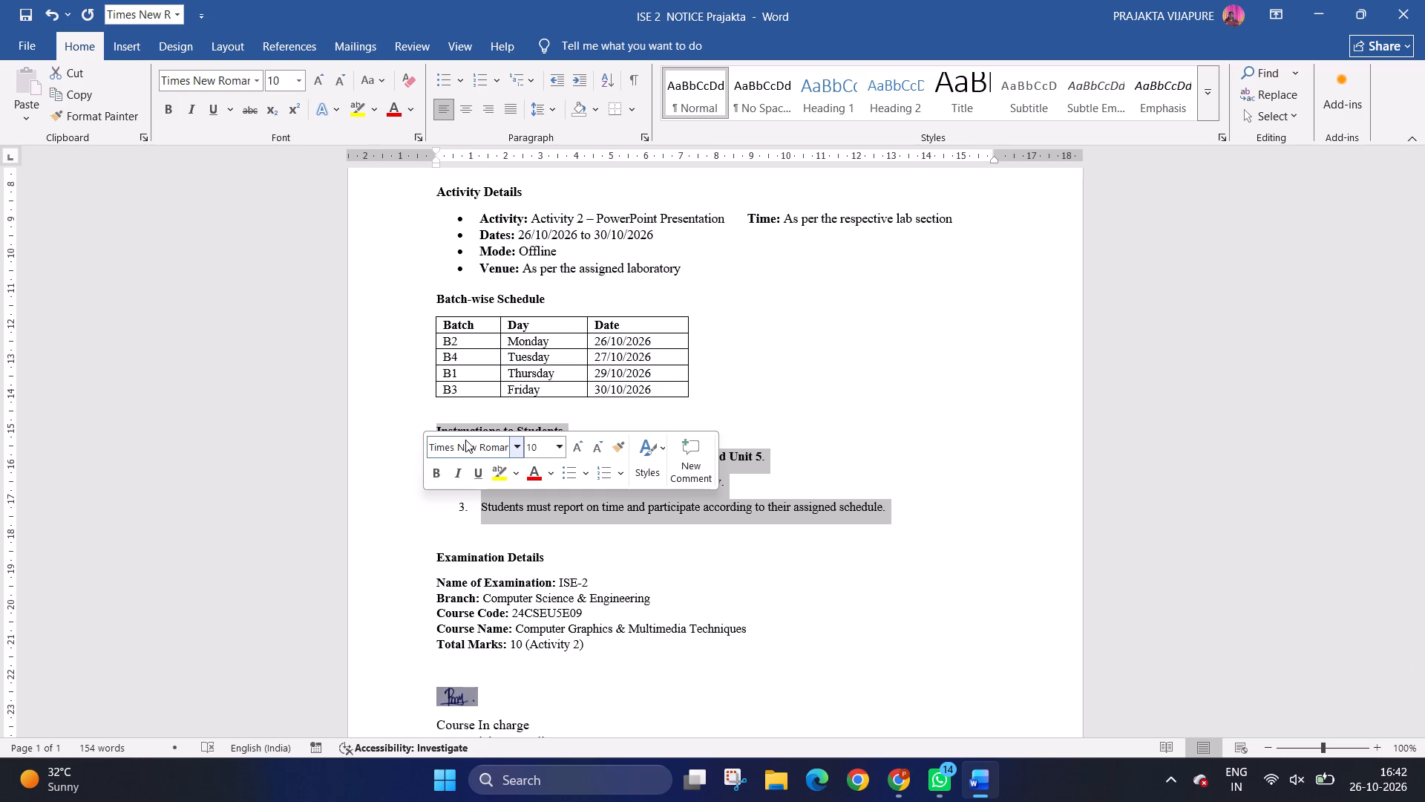
pyautogui.click(534, 448)
pyautogui.press('1')
pyautogui.write('0.5')
pyautogui.press('Return')
pyautogui.click(779, 521)
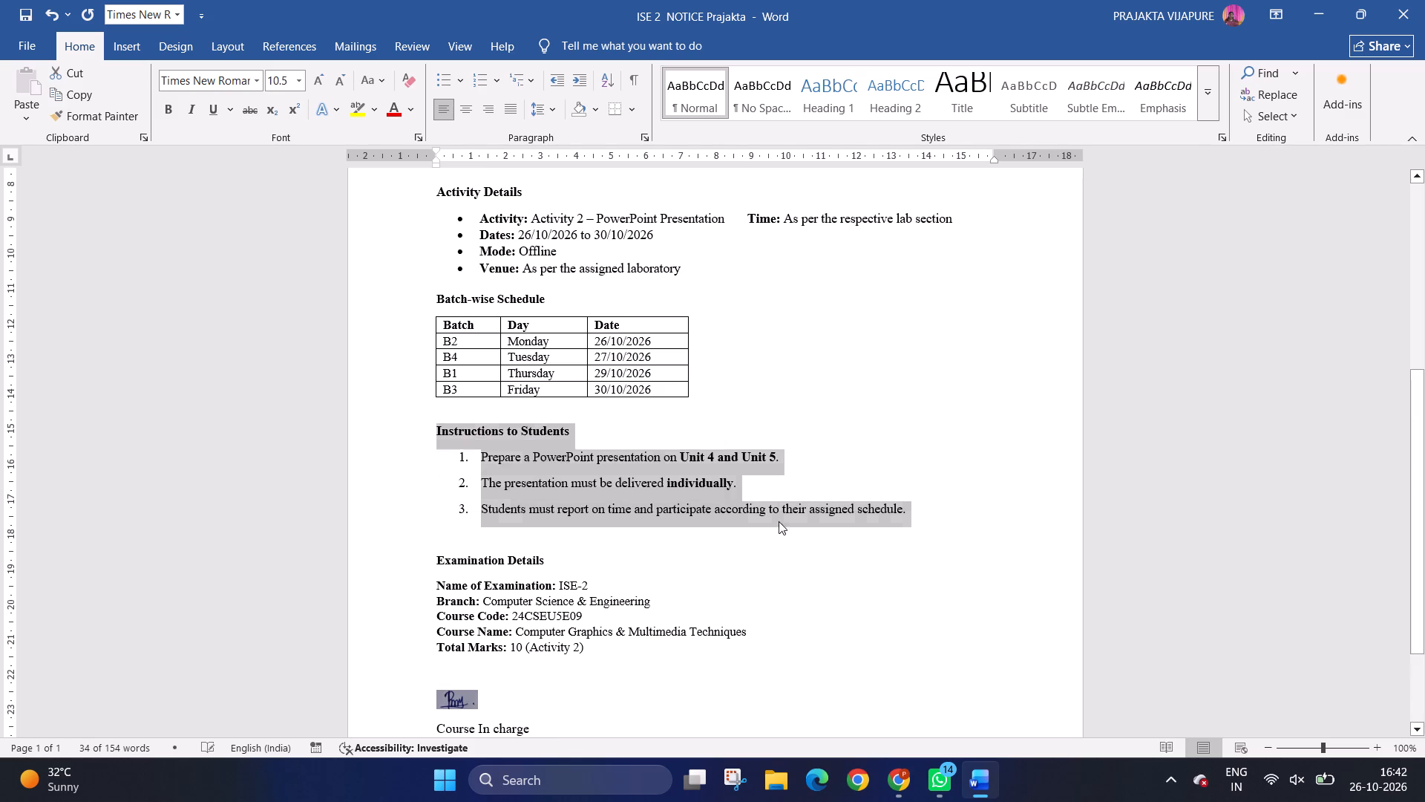
# Set the font size of the Examination Details heading and its lines through Total Marks to 10.5.
pyautogui.scroll(-2, 661, 609)
pyautogui.moveTo(417, 470); pyautogui.dragTo(428, 555)
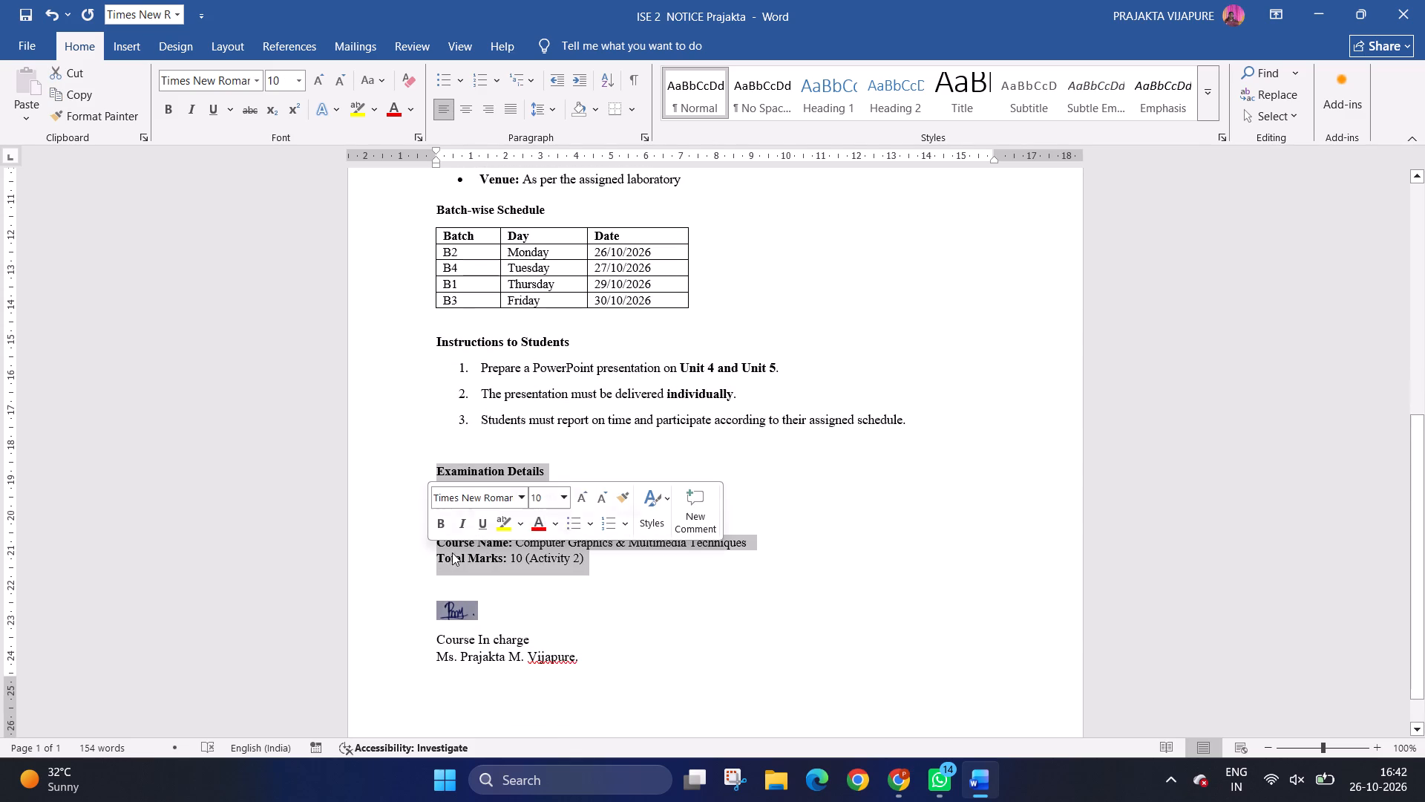
pyautogui.click(551, 489)
pyautogui.click(551, 489)
pyautogui.click(548, 491)
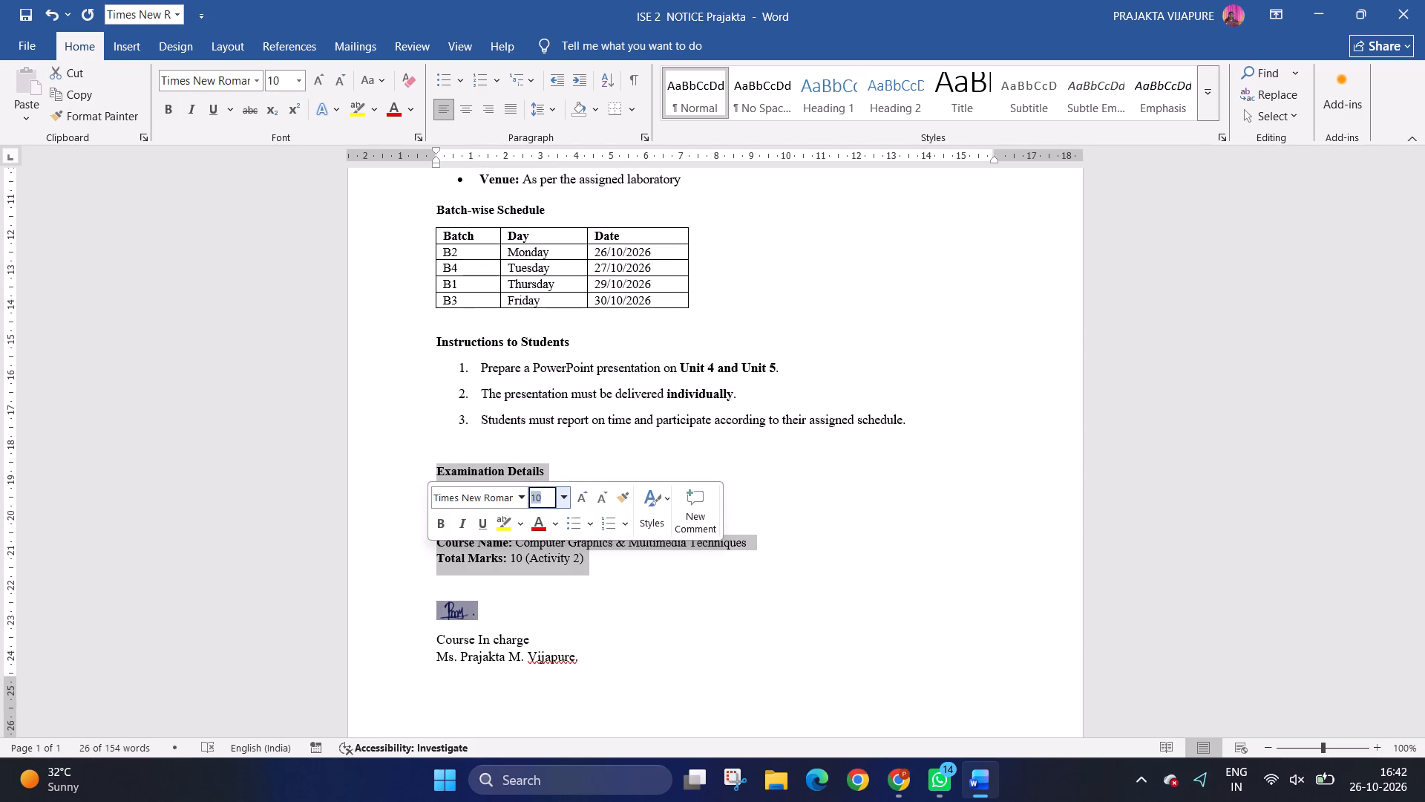
pyautogui.write('10.5')
pyautogui.press('Return')
pyautogui.click(701, 582)
# Set the font size of the Course In charge line and the name line below it to 10.5.
pyautogui.moveTo(388, 643); pyautogui.dragTo(395, 660)
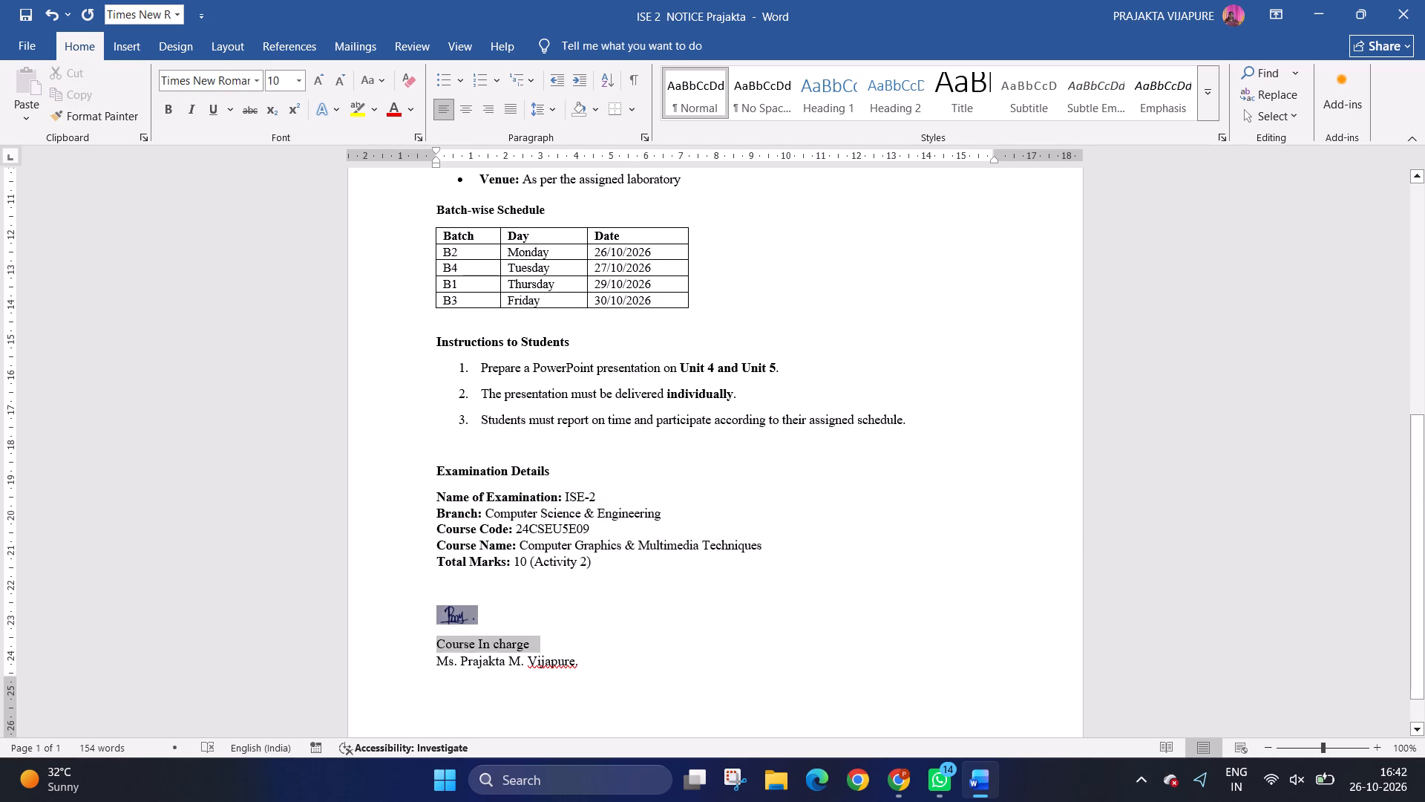
pyautogui.moveTo(395, 660); pyautogui.dragTo(396, 665)
pyautogui.click(517, 601)
pyautogui.write('10.')
pyautogui.press('5')
pyautogui.press('Return')
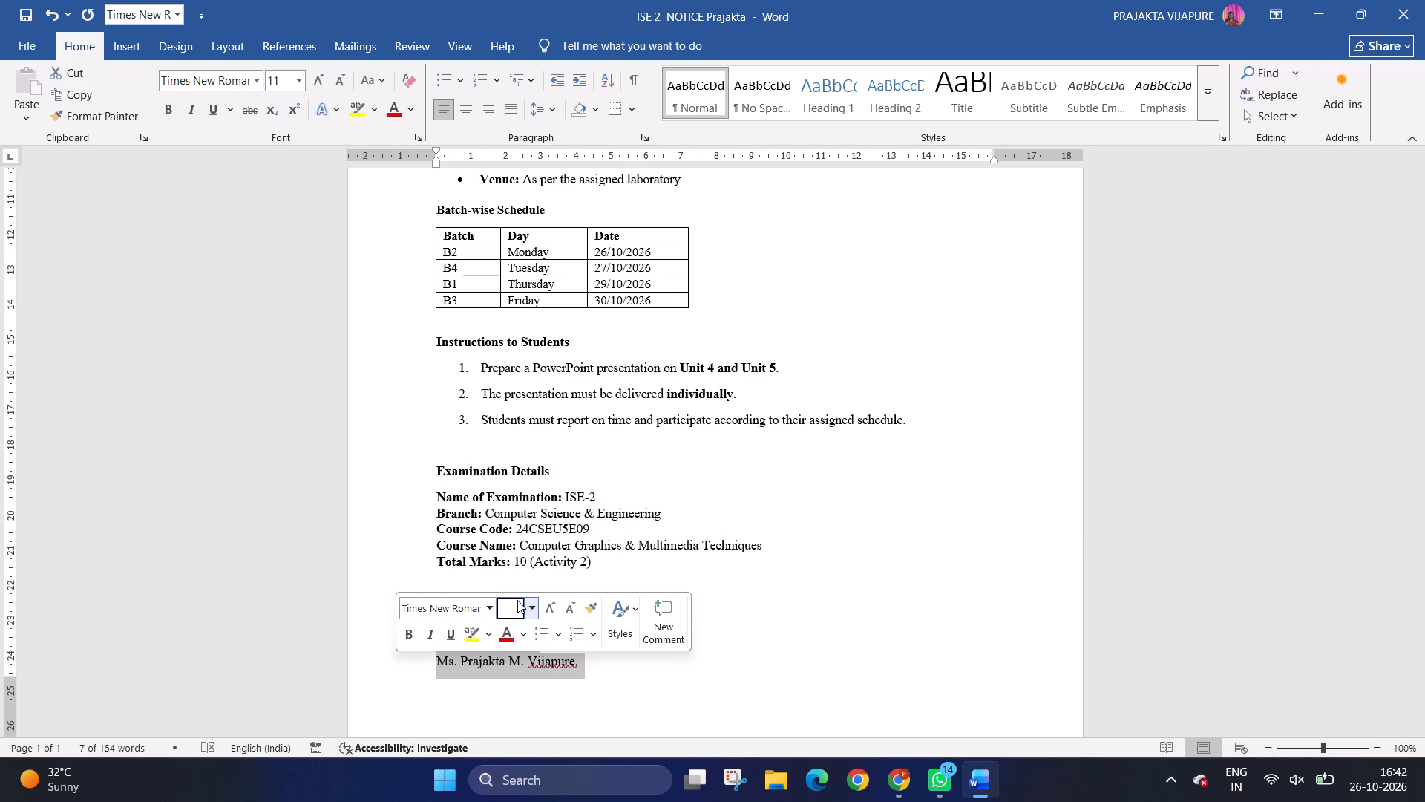
pyautogui.click(812, 610)
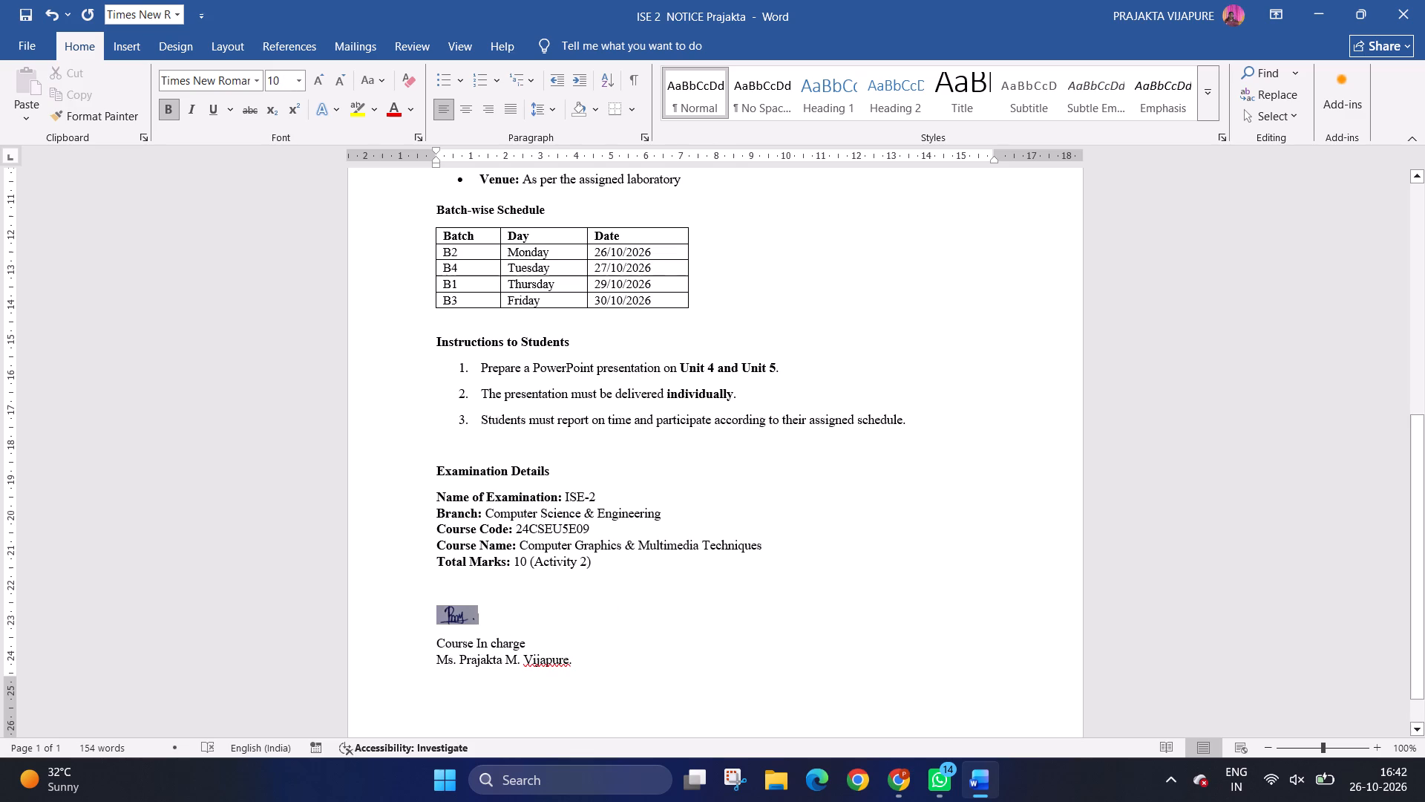
# Enlarge the signature image above the Course In charge line slightly, keeping its proportions.
pyautogui.click(471, 615)
pyautogui.moveTo(479, 604); pyautogui.dragTo(506, 596)
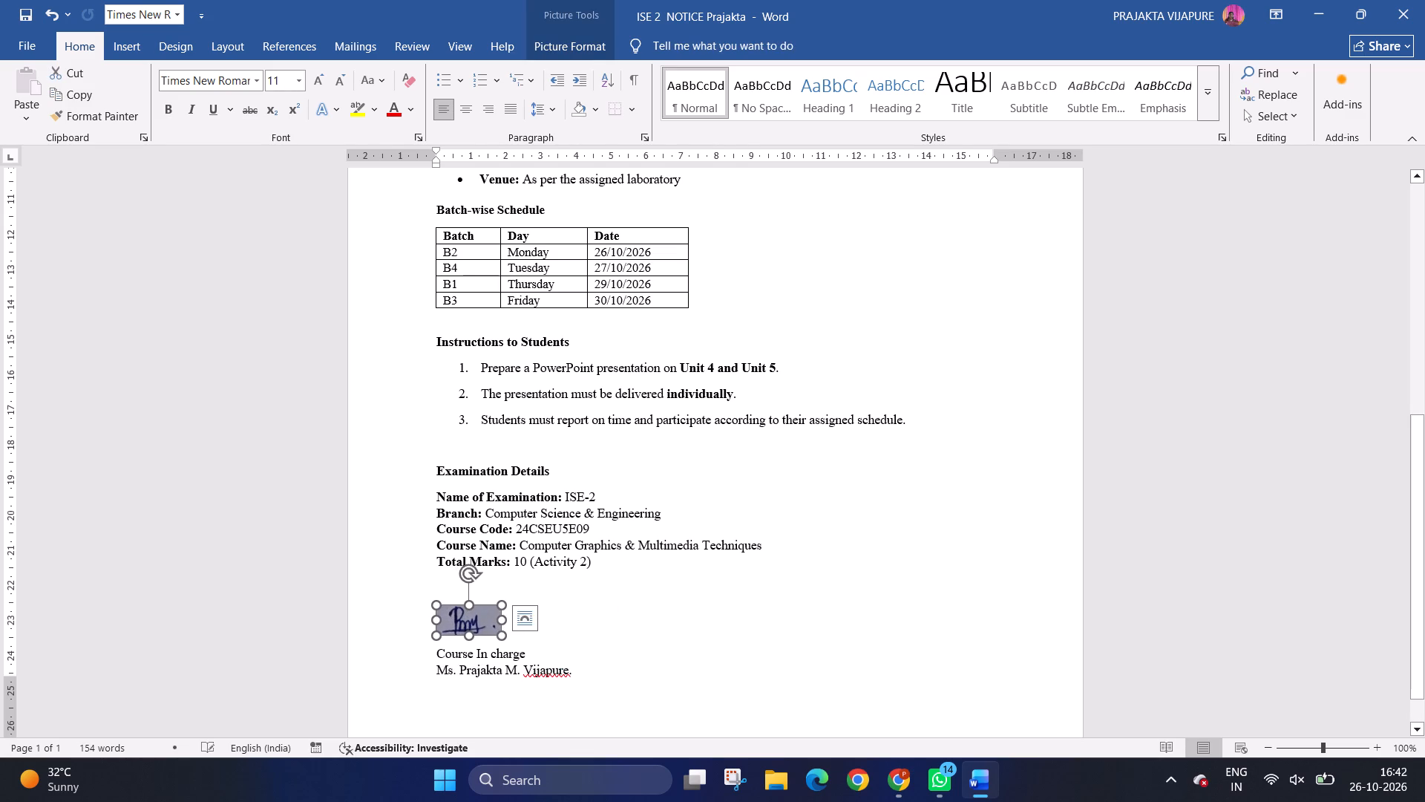
pyautogui.click(657, 616)
# Set the font size of the introductory paragraph below the NOTICE title to 10.5.
pyautogui.scroll(8, 785, 609)
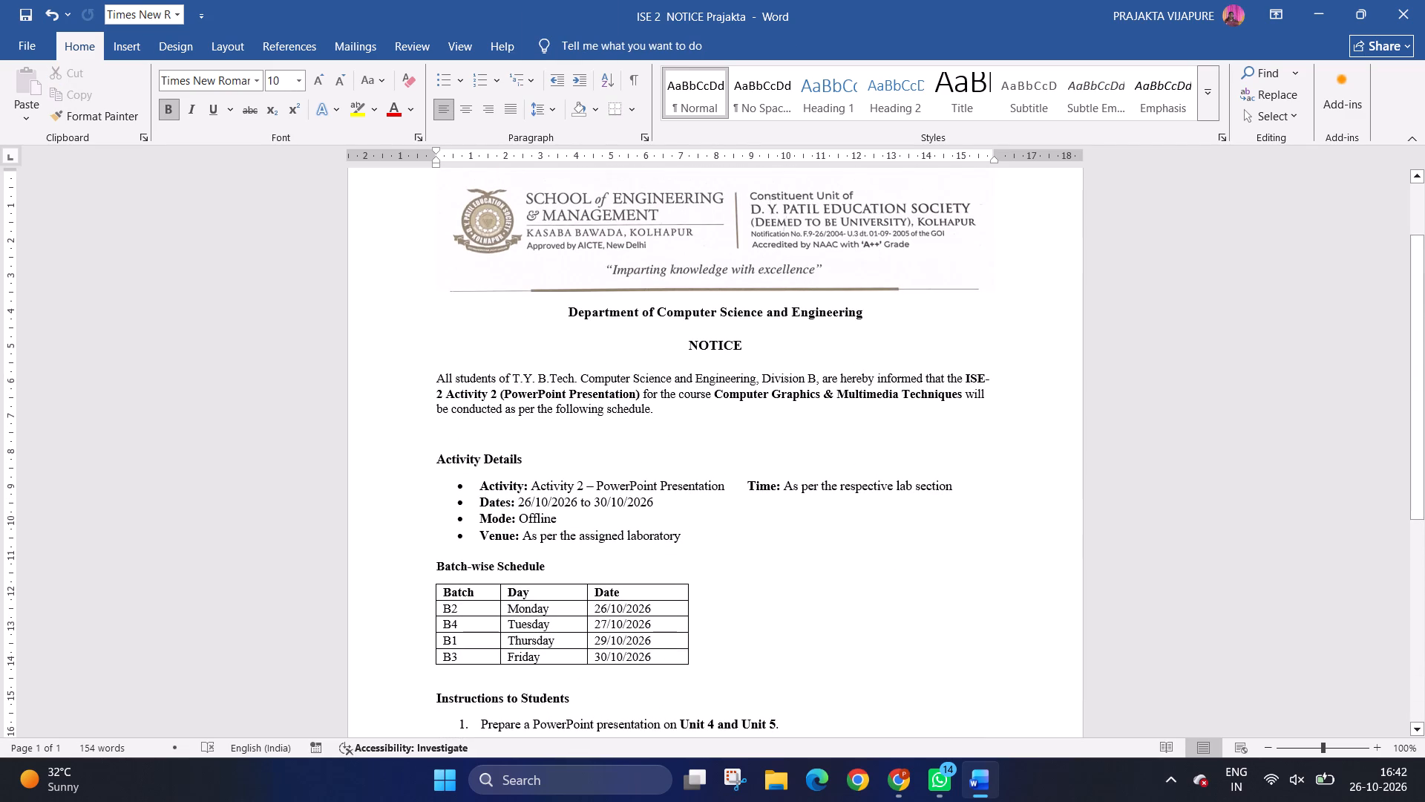
pyautogui.click(963, 587)
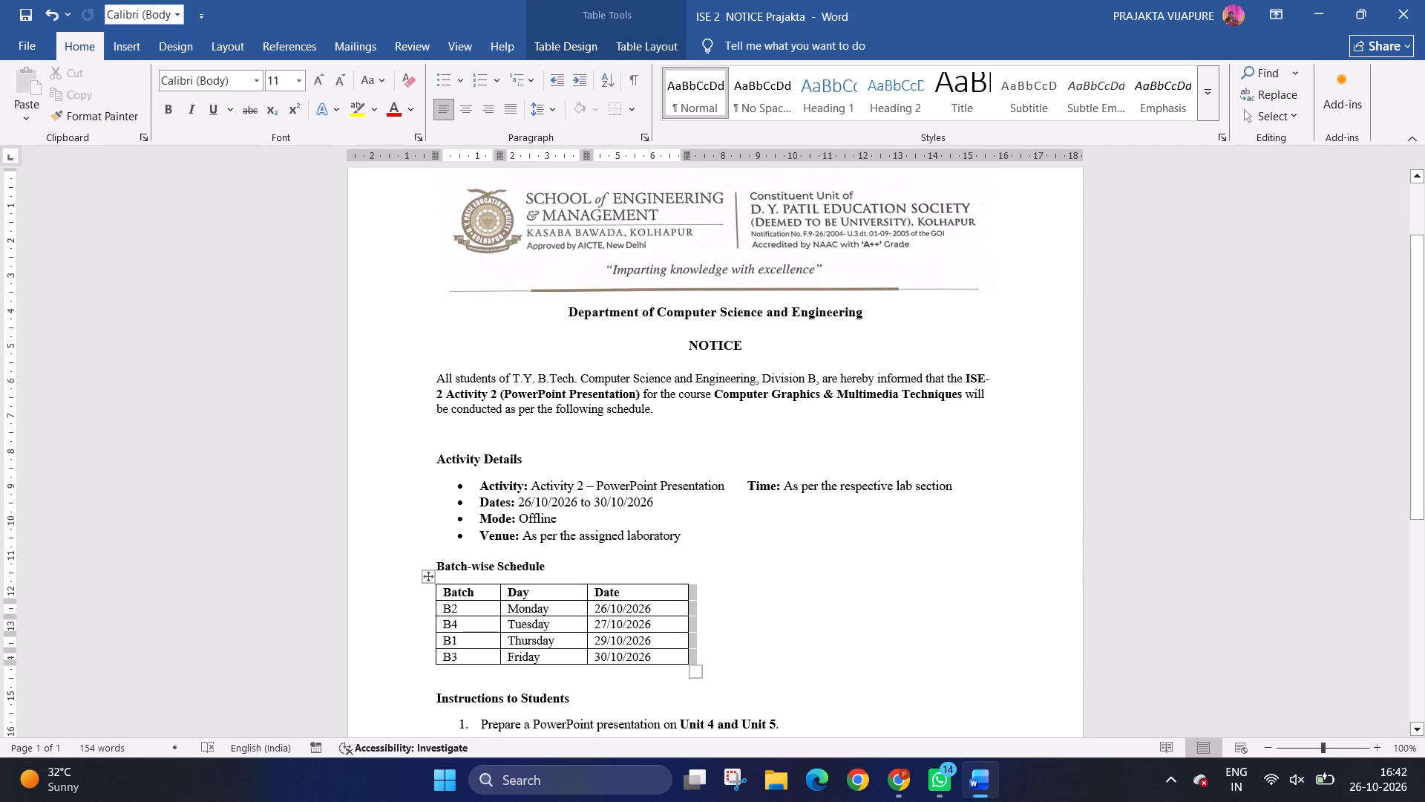
pyautogui.click(519, 558)
pyautogui.scroll(-3, 871, 516)
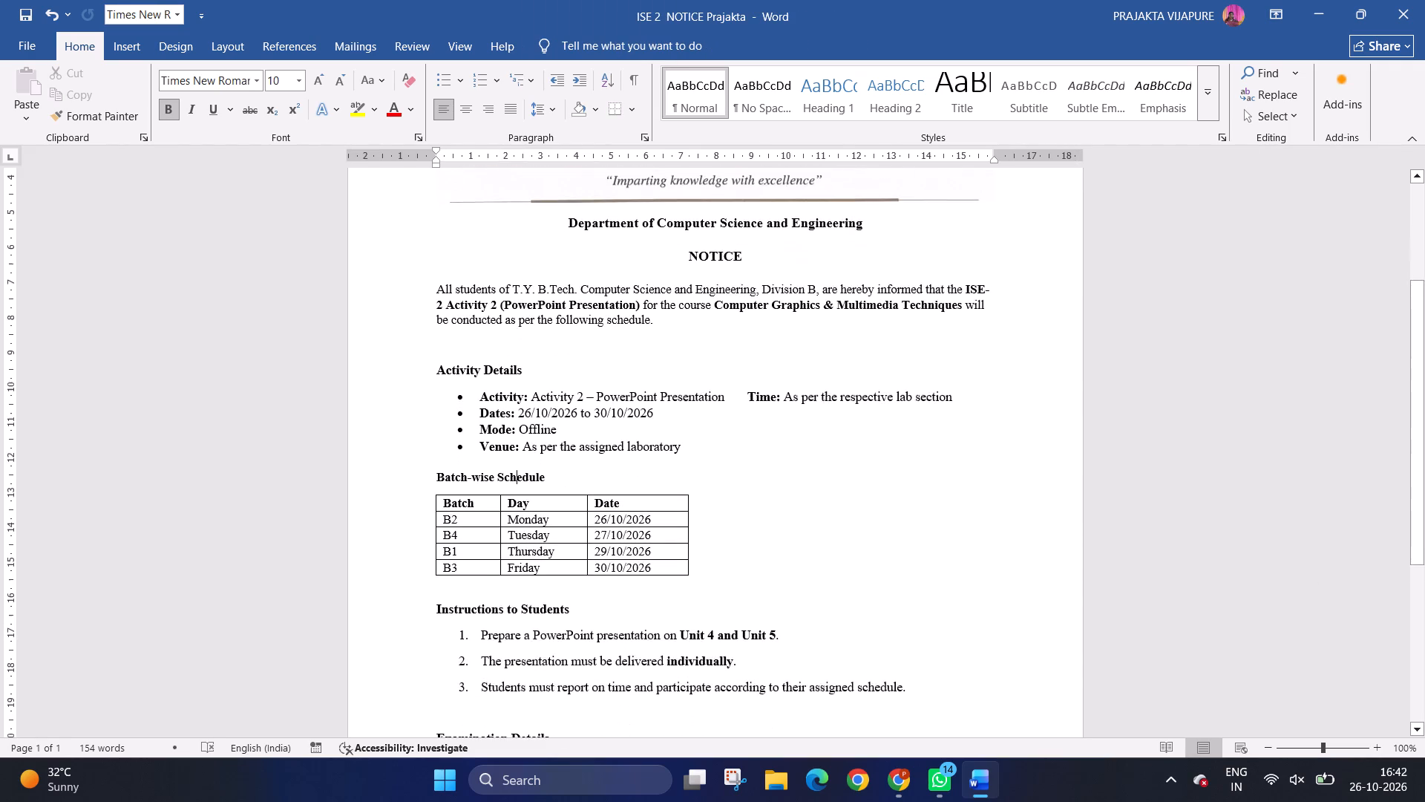
pyautogui.click(601, 241)
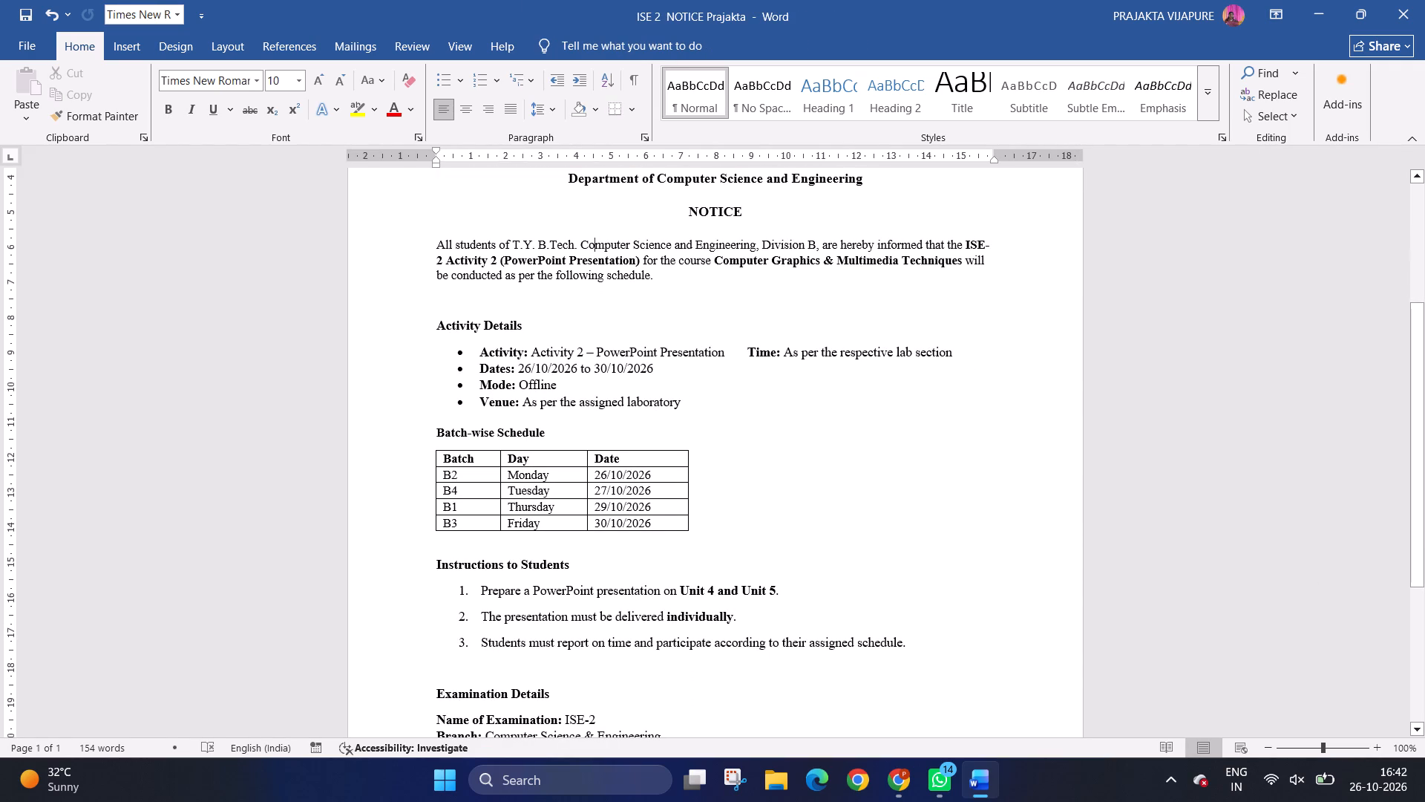
pyautogui.moveTo(411, 247); pyautogui.dragTo(411, 274)
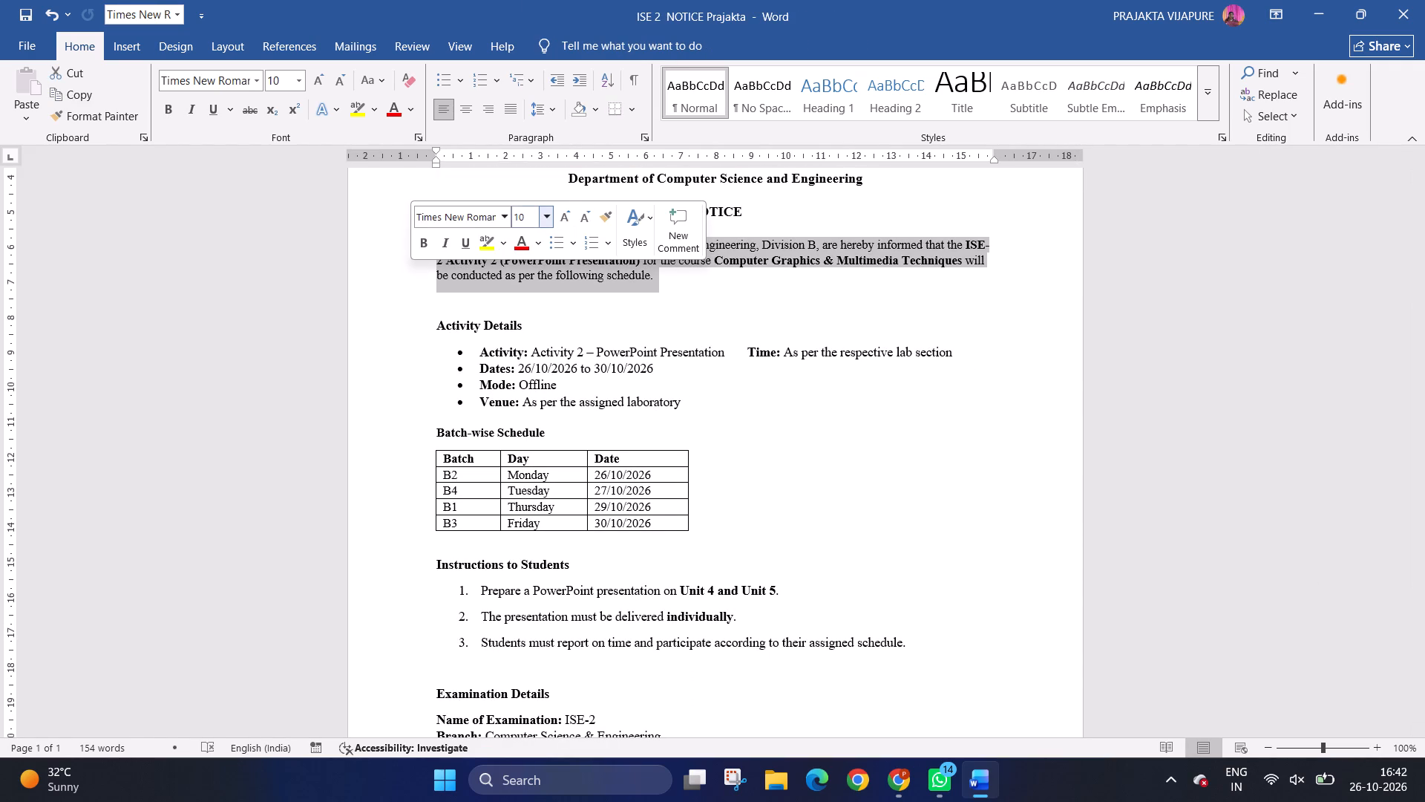
pyautogui.click(527, 222)
pyautogui.press('Right')
pyautogui.write('.5')
pyautogui.press('Return')
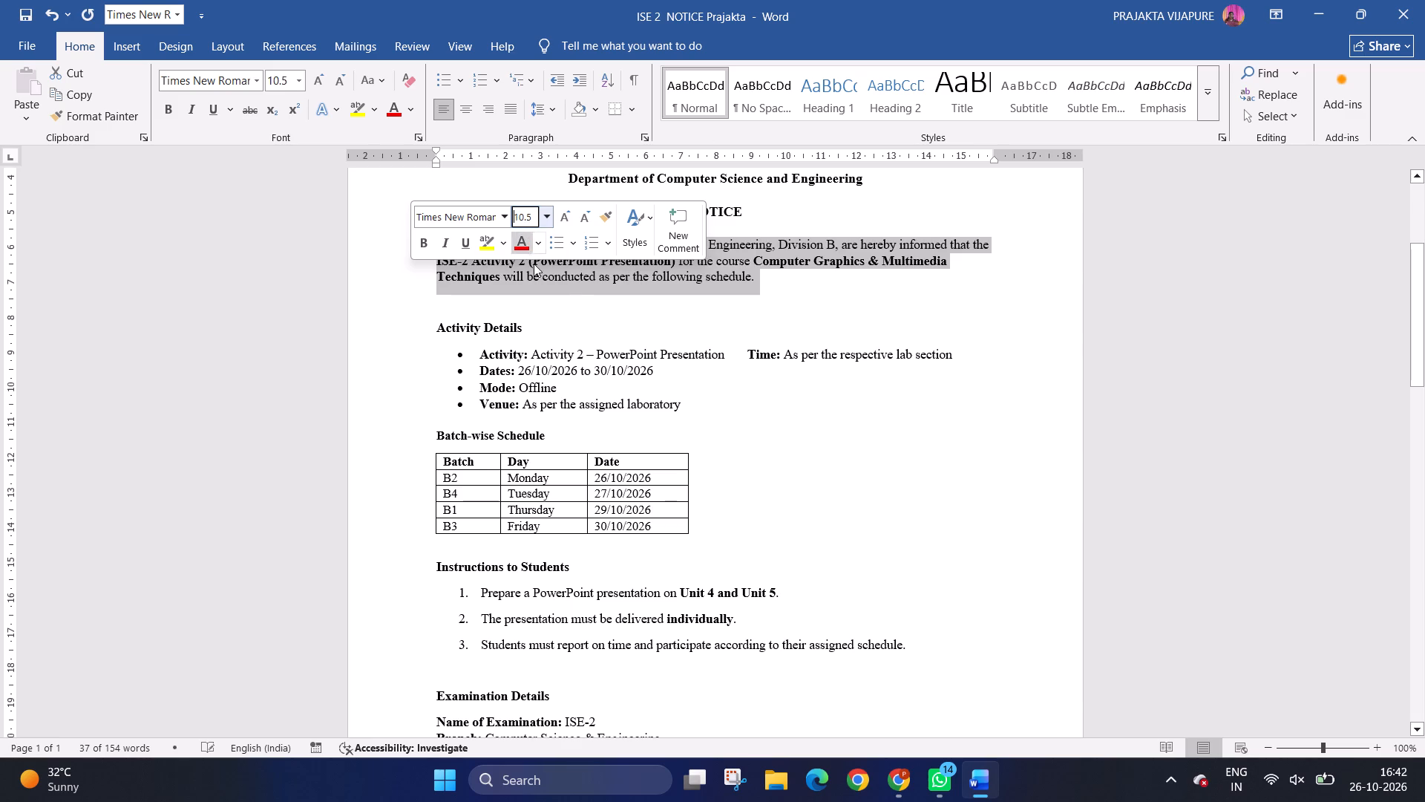
pyautogui.click(788, 357)
# Remove the empty line between the third student instruction and the Examination Details heading.
pyautogui.scroll(-7, 621, 391)
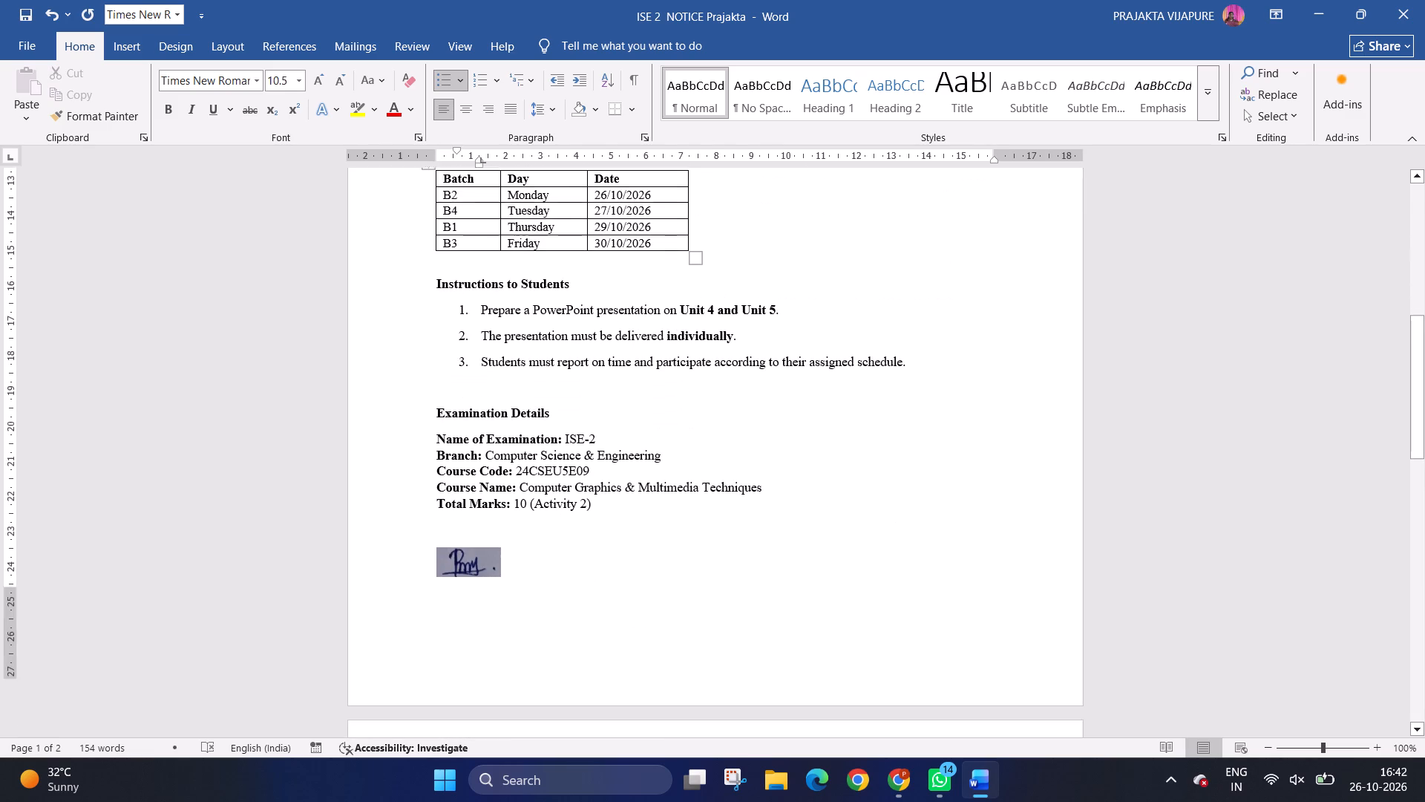
pyautogui.scroll(4, 621, 392)
pyautogui.click(554, 521)
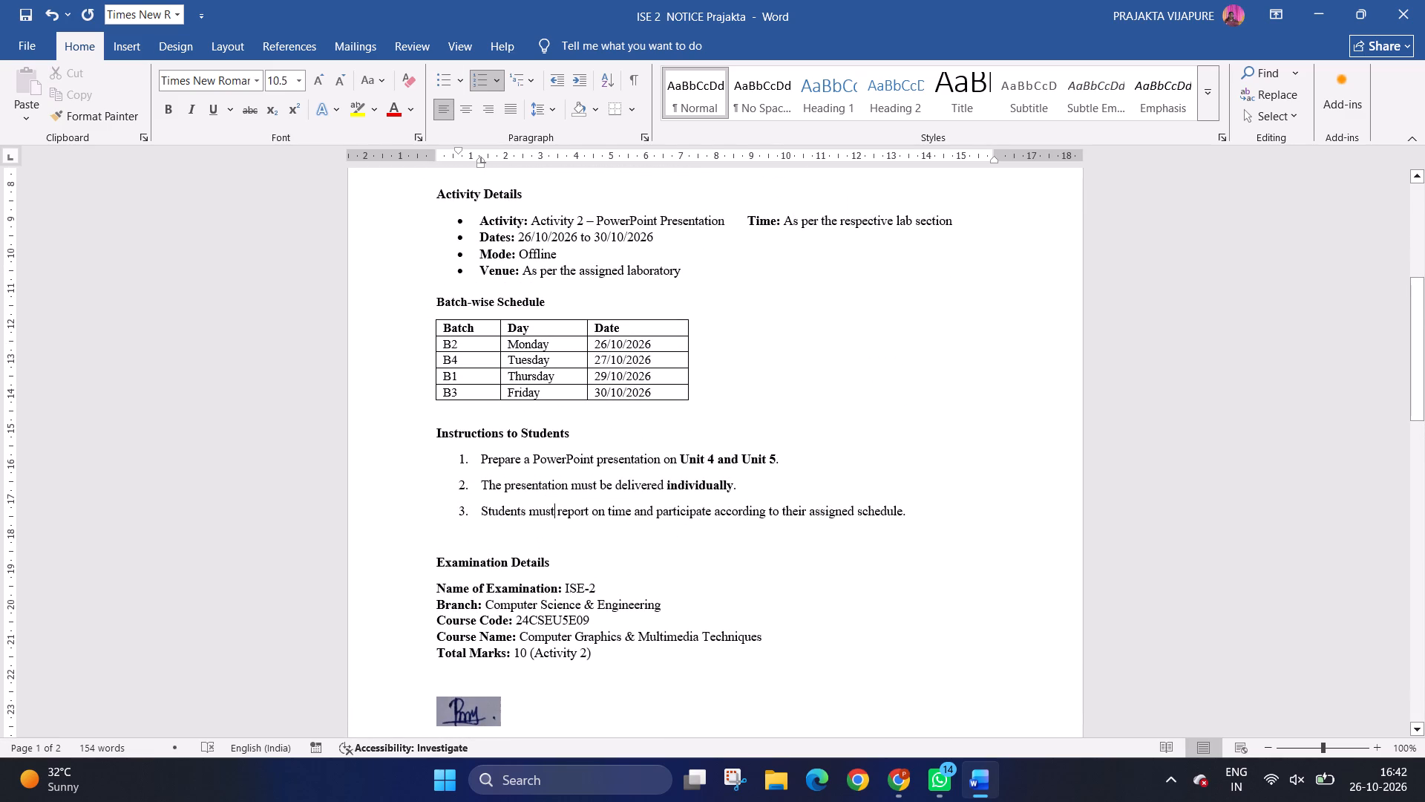
pyautogui.click(546, 540)
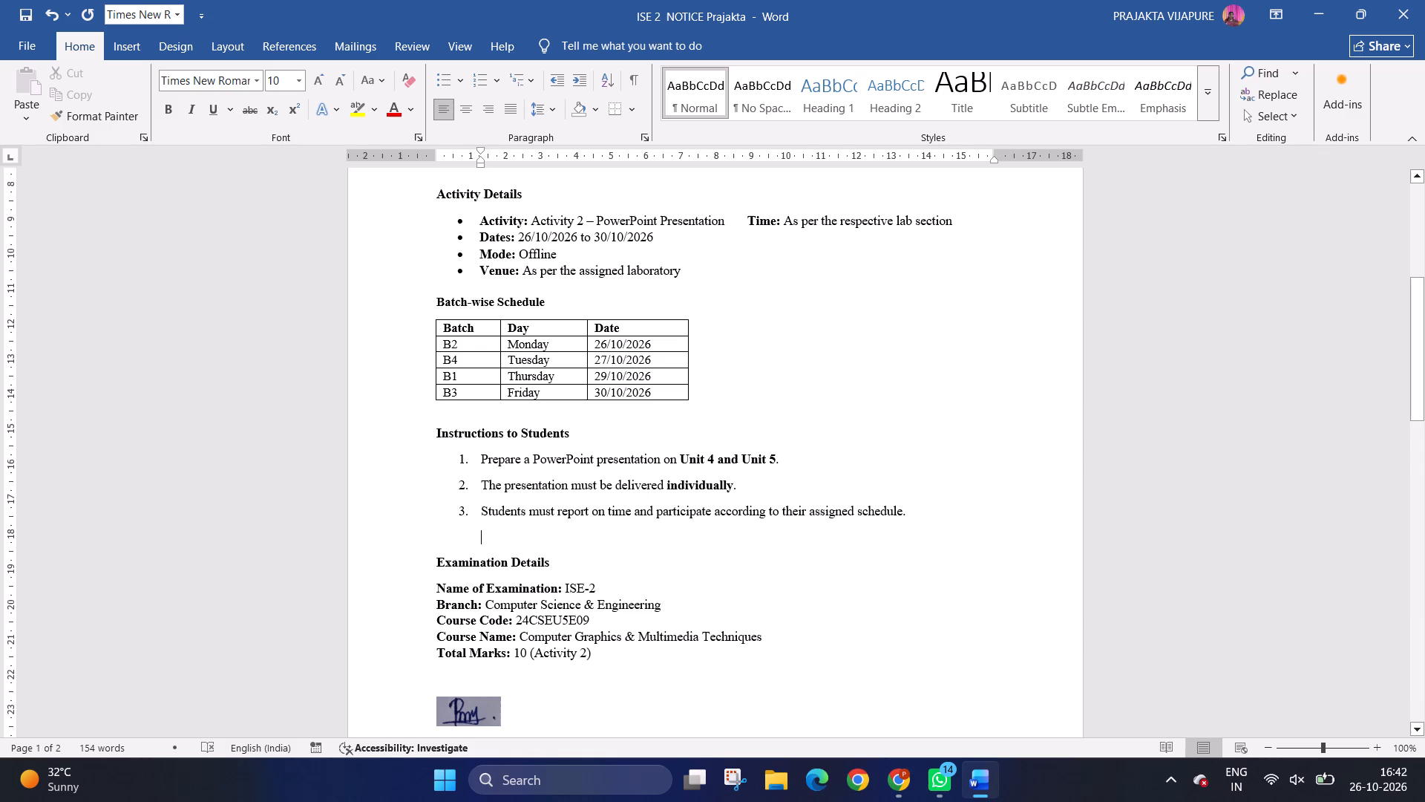
pyautogui.press('BackSpace')
pyautogui.press('BackSpace')
pyautogui.press('BackSpace')
pyautogui.scroll(-1, 680, 515)
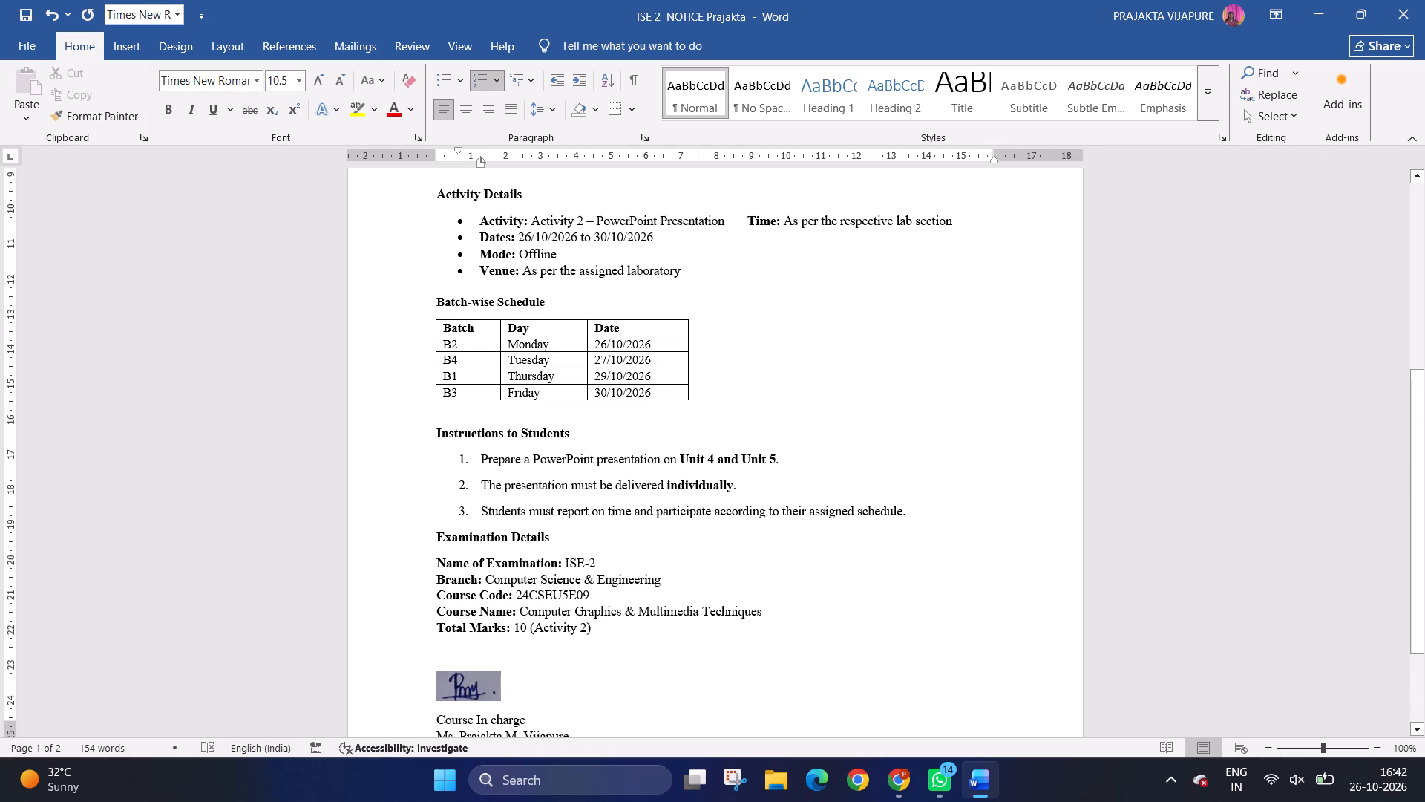
# Review the notice from the letterhead to the signature block, checking section spacing and the font sizes of its headings and table.
pyautogui.scroll(-1, 753, 495)
pyautogui.scroll(2, 754, 495)
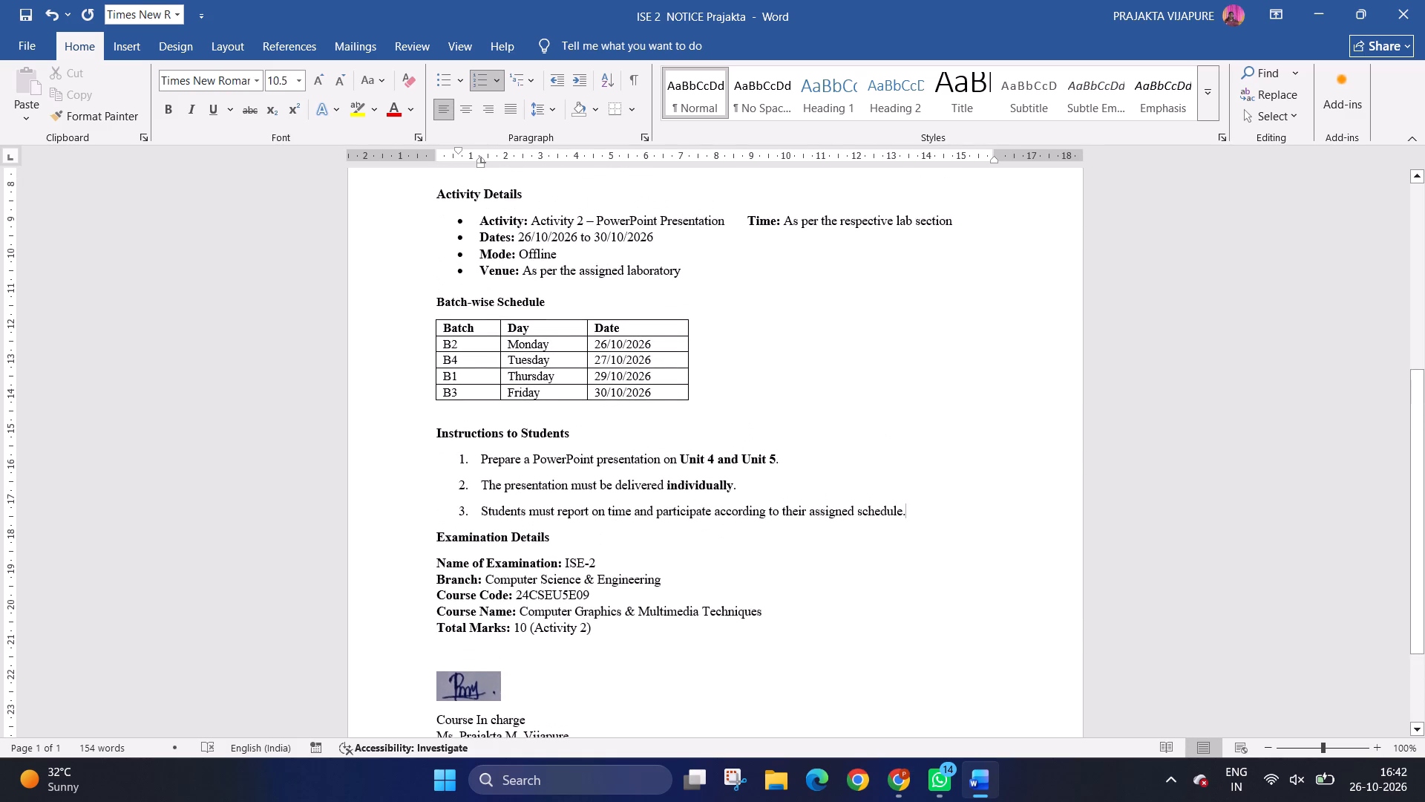
pyautogui.scroll(-3, 756, 495)
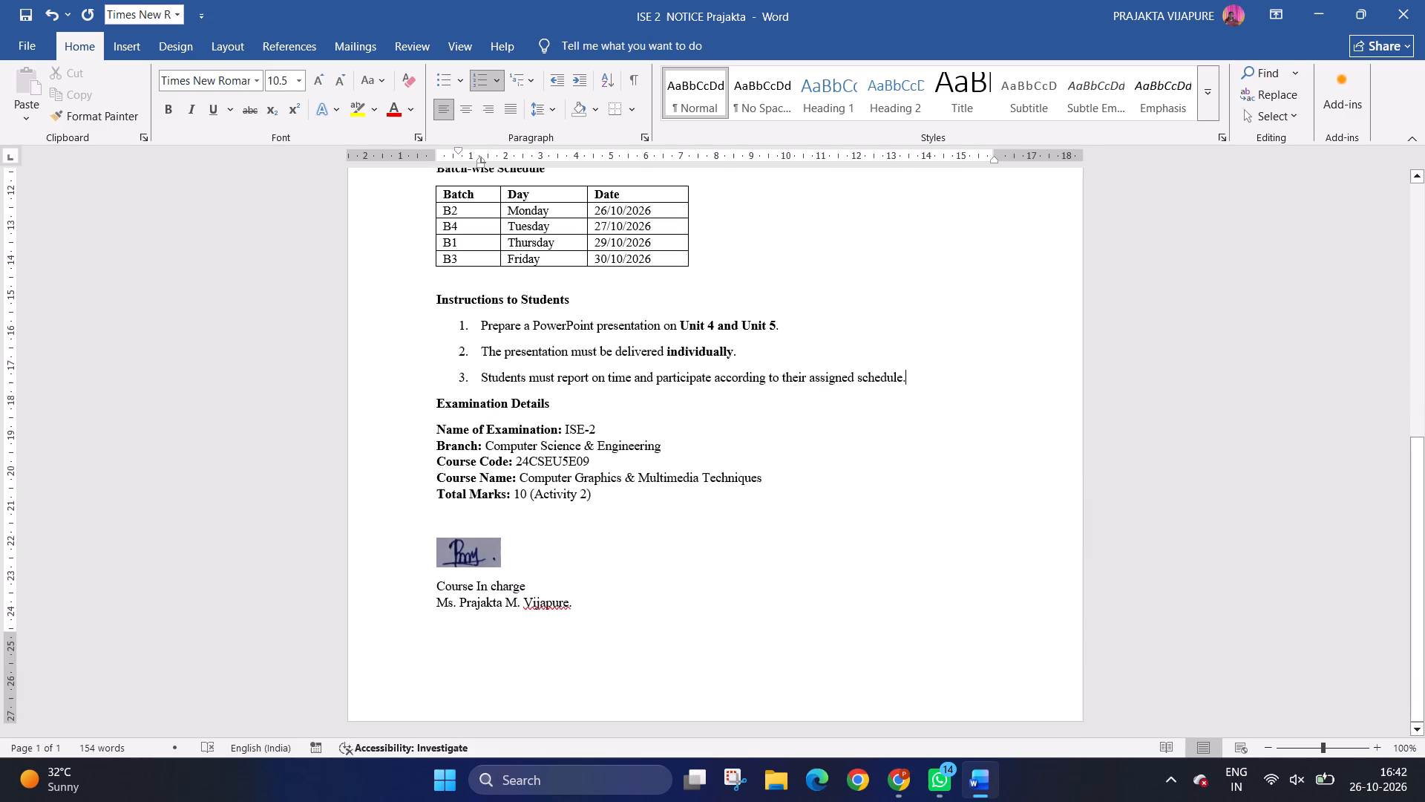
pyautogui.scroll(3, 515, 544)
pyautogui.click(509, 411)
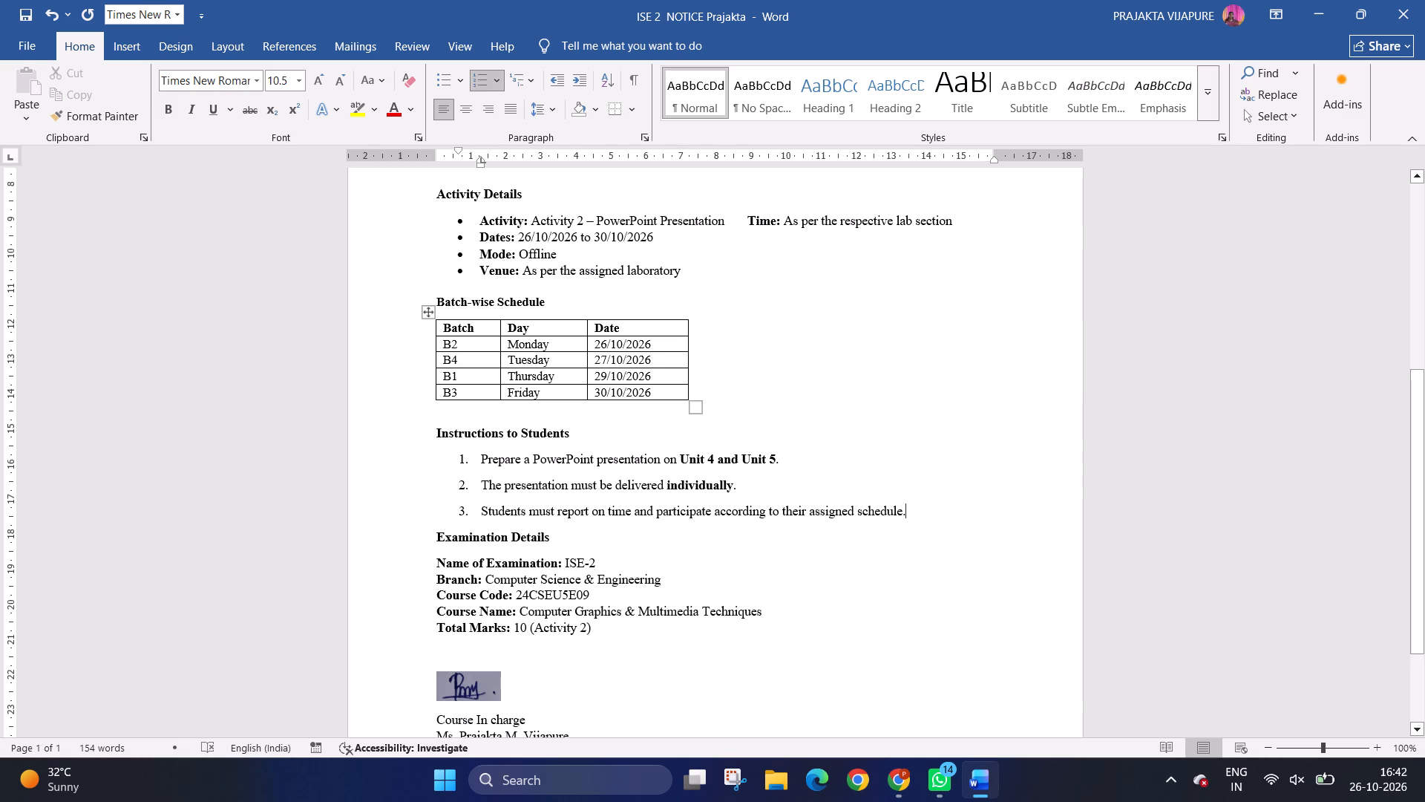
pyautogui.scroll(5, 756, 423)
pyautogui.click(510, 392)
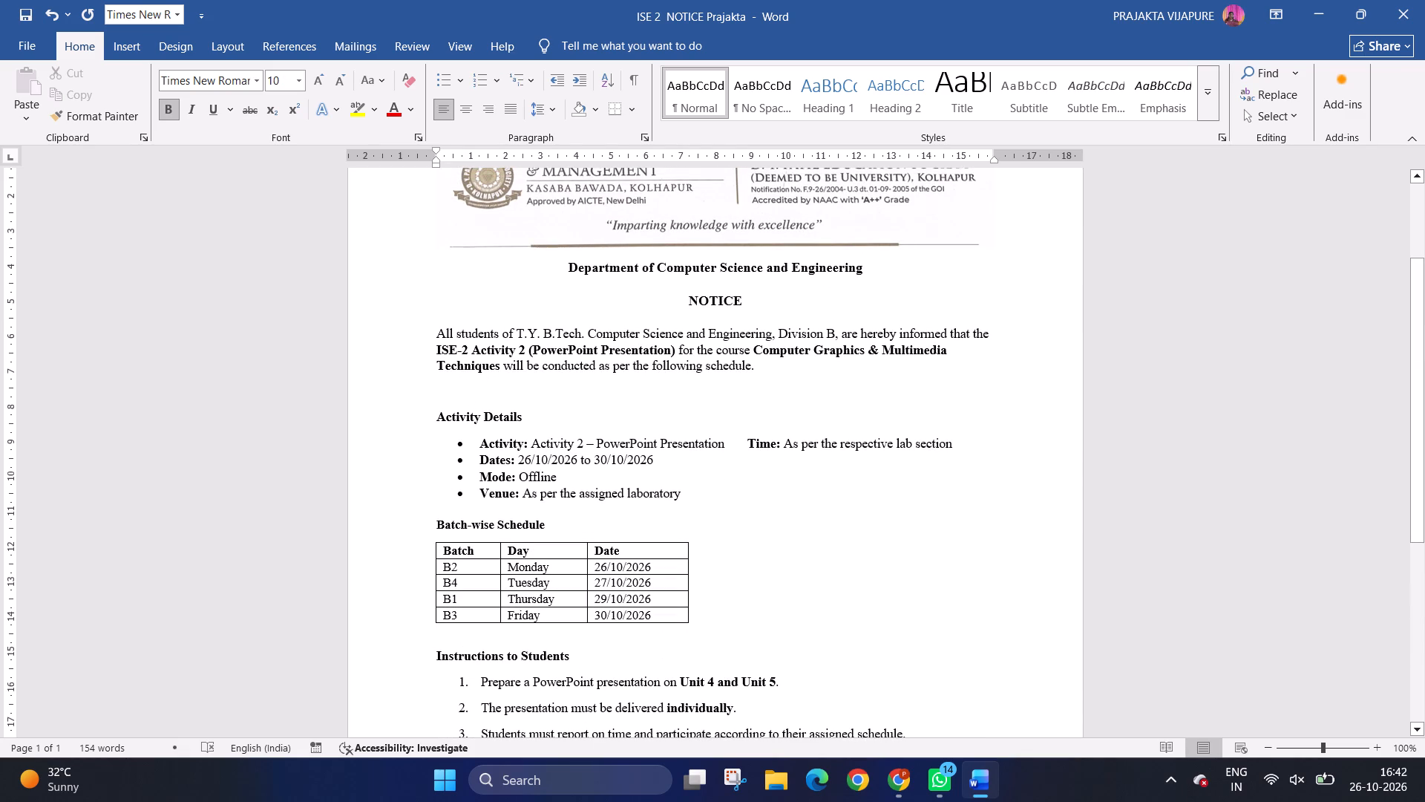
pyautogui.scroll(3, 735, 417)
pyautogui.click(736, 394)
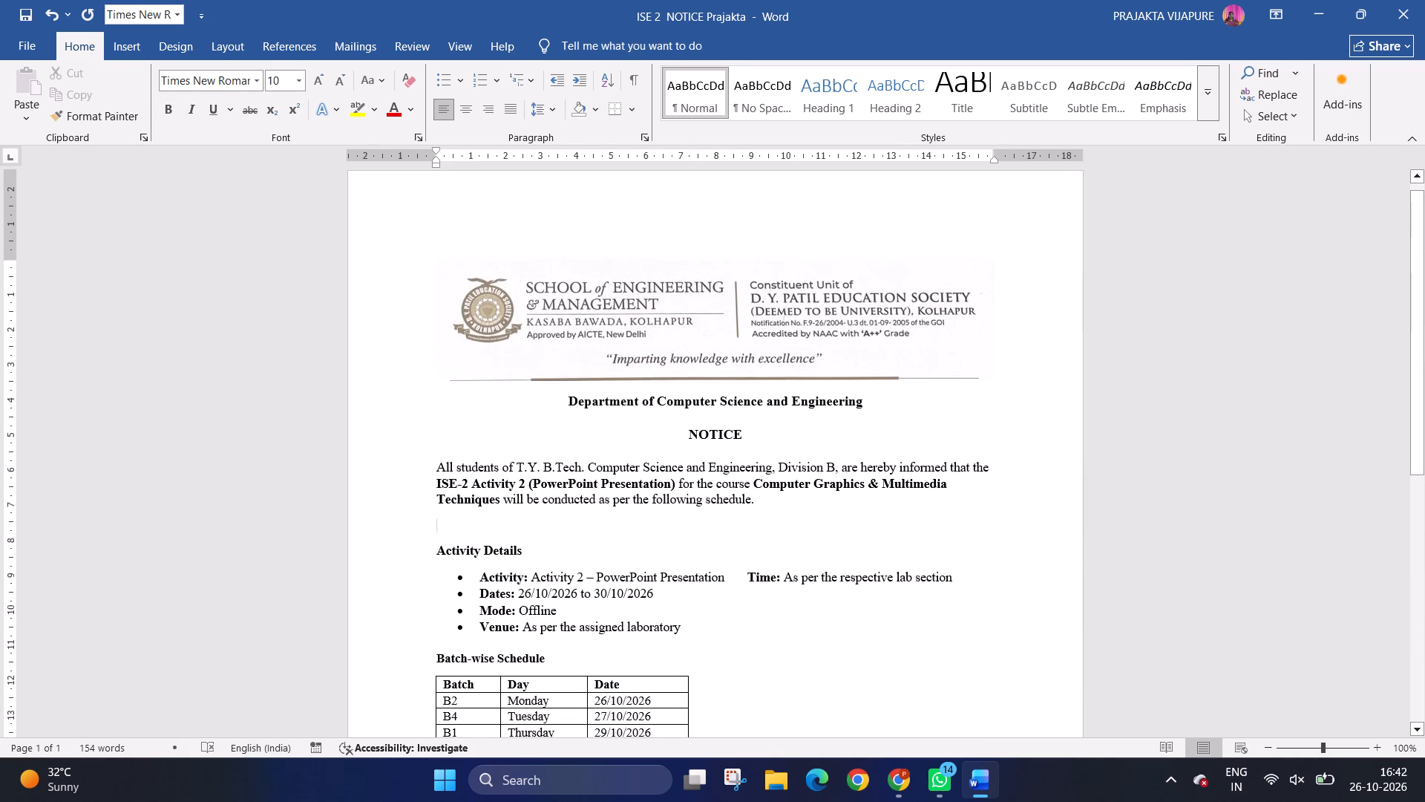
pyautogui.click(736, 420)
pyautogui.click(732, 437)
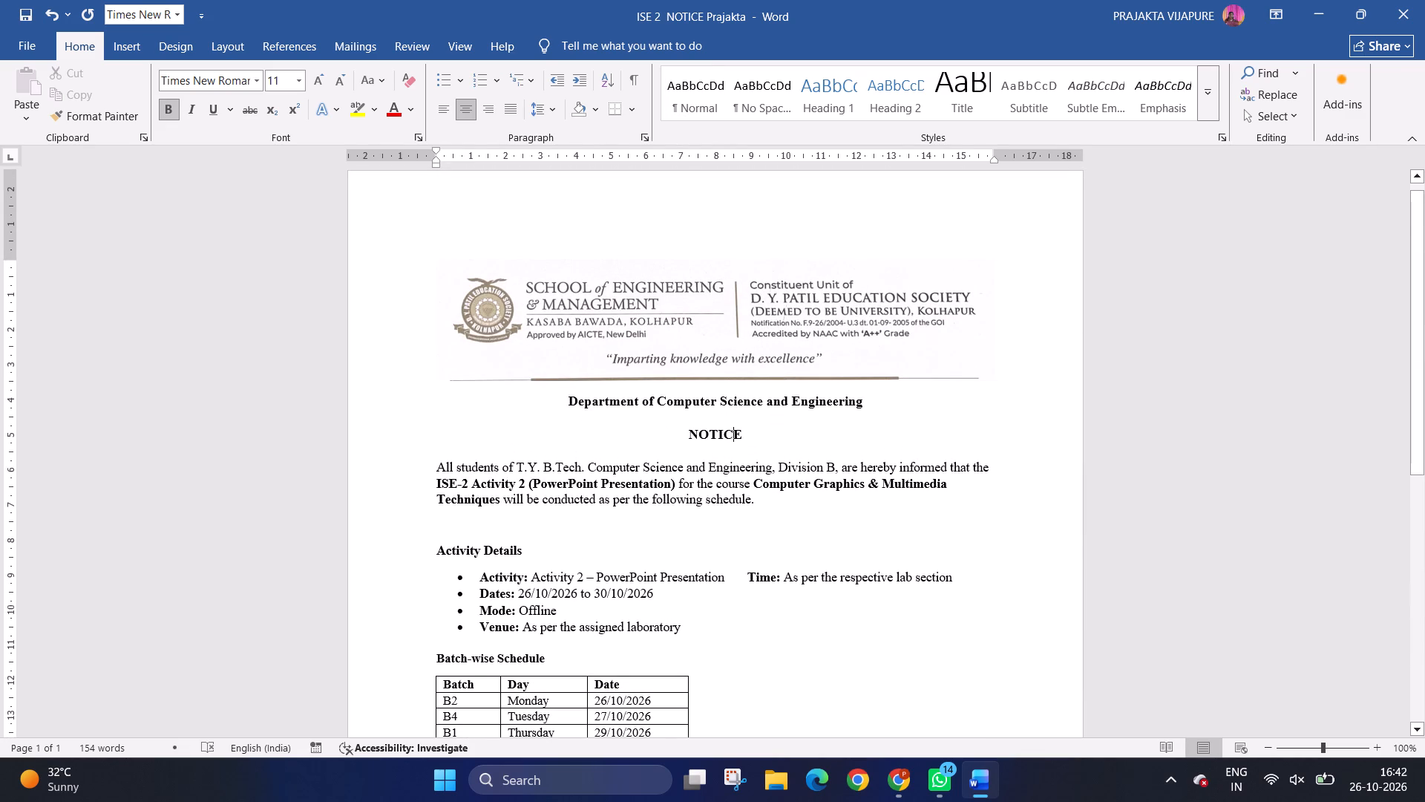
pyautogui.scroll(-13, 782, 571)
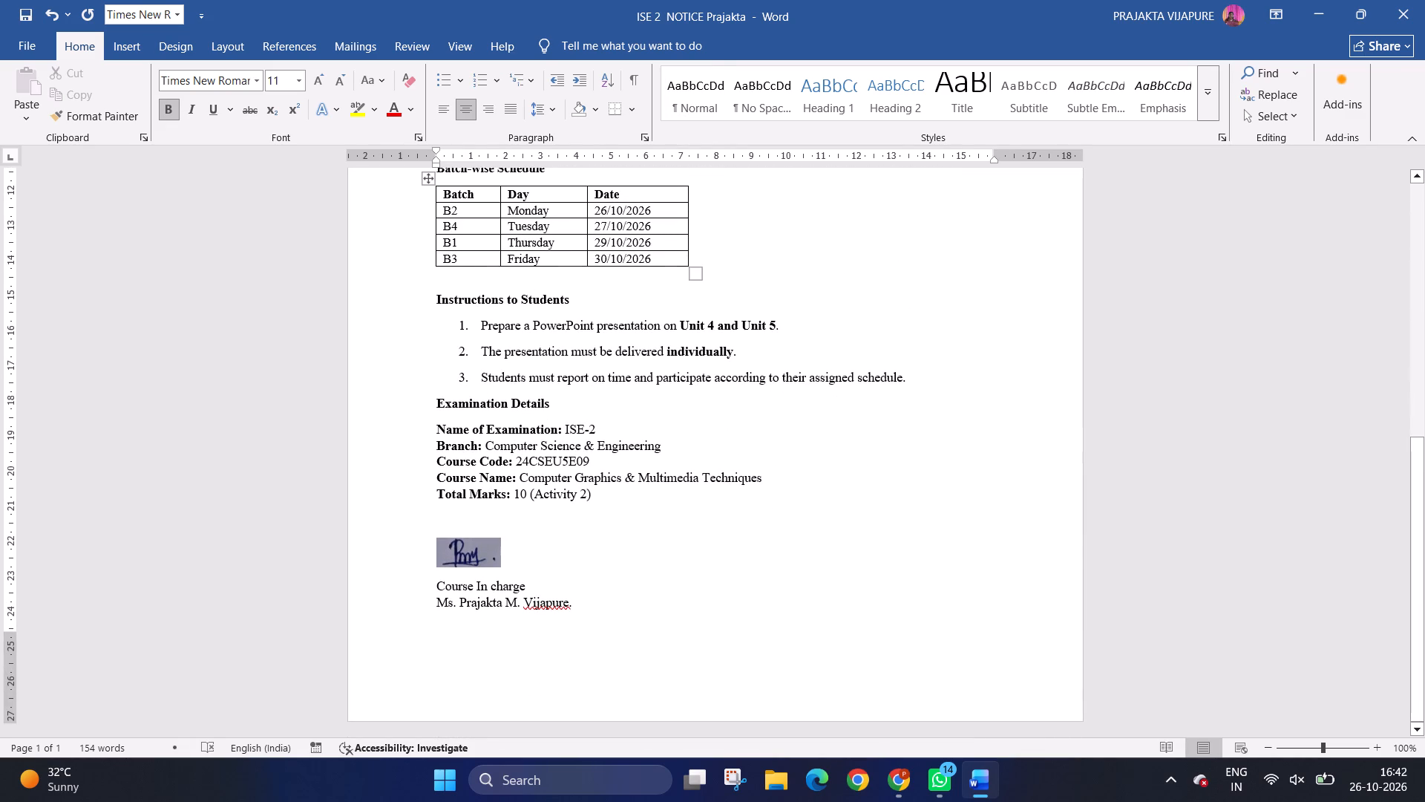
pyautogui.click(554, 246)
pyautogui.scroll(2, 554, 246)
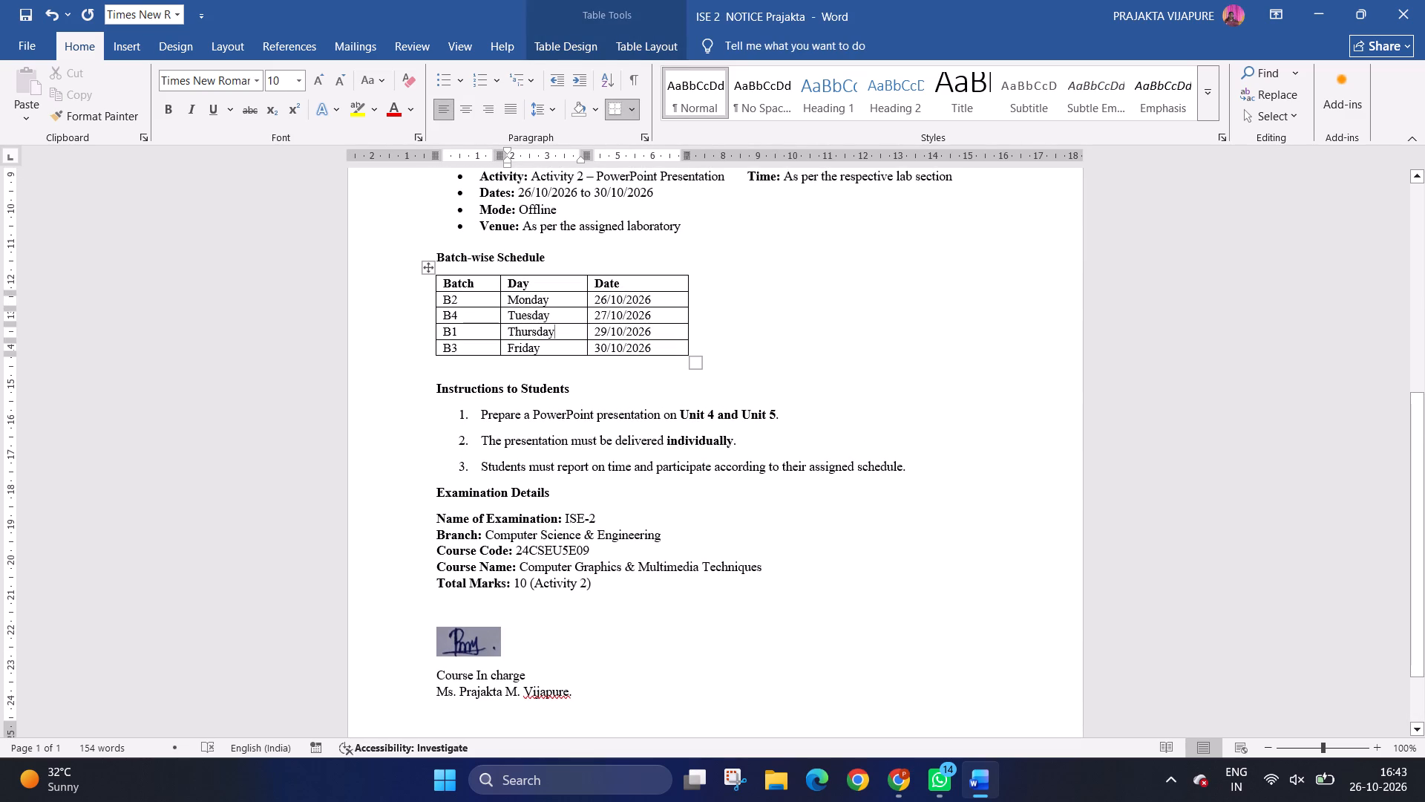
pyautogui.click(525, 253)
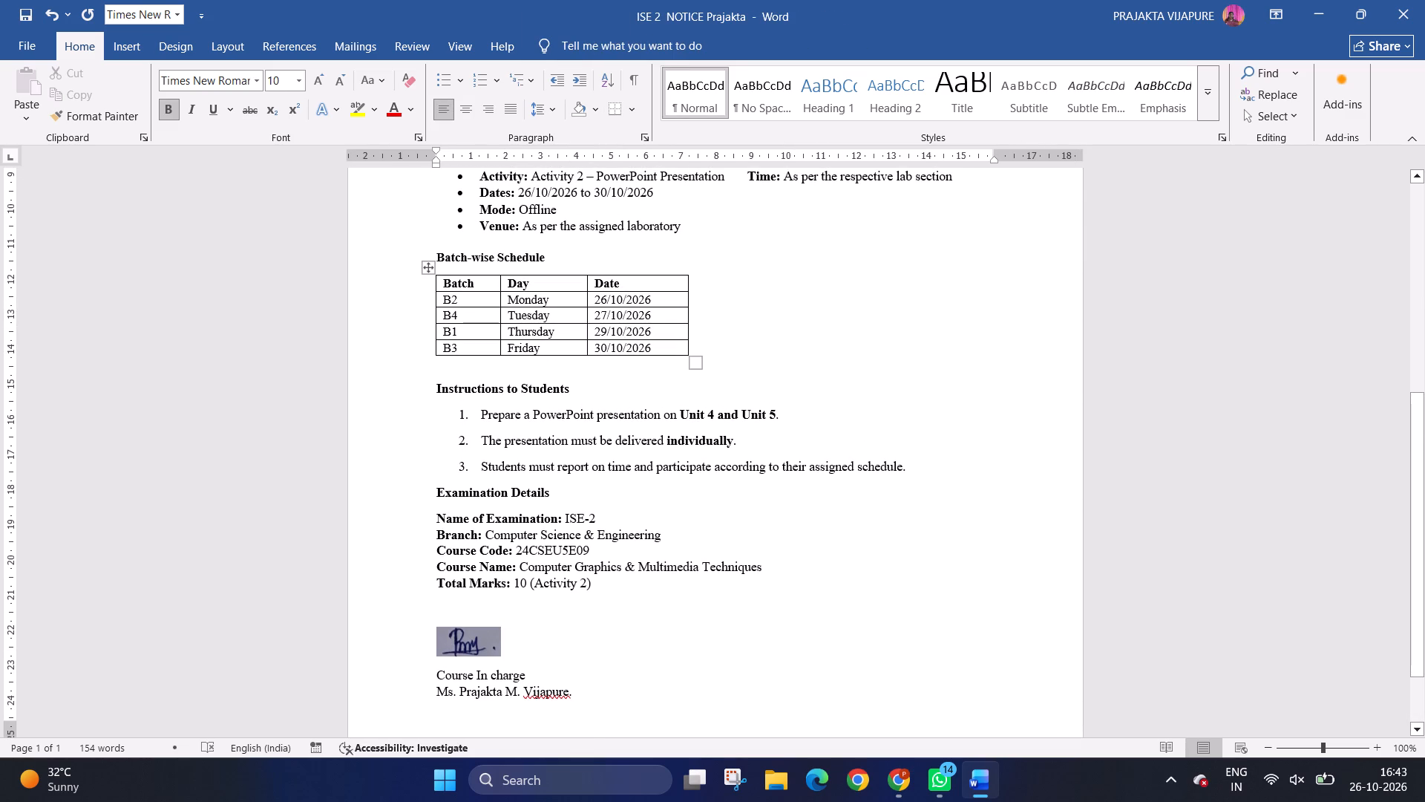
# Zoom out to 60% and examine the whole notice's layout on the page.
pyautogui.scroll(5, 724, 538)
pyautogui.keyDown('ctrl'); pyautogui.scroll(-1, 714, 561); pyautogui.keyUp('ctrl')
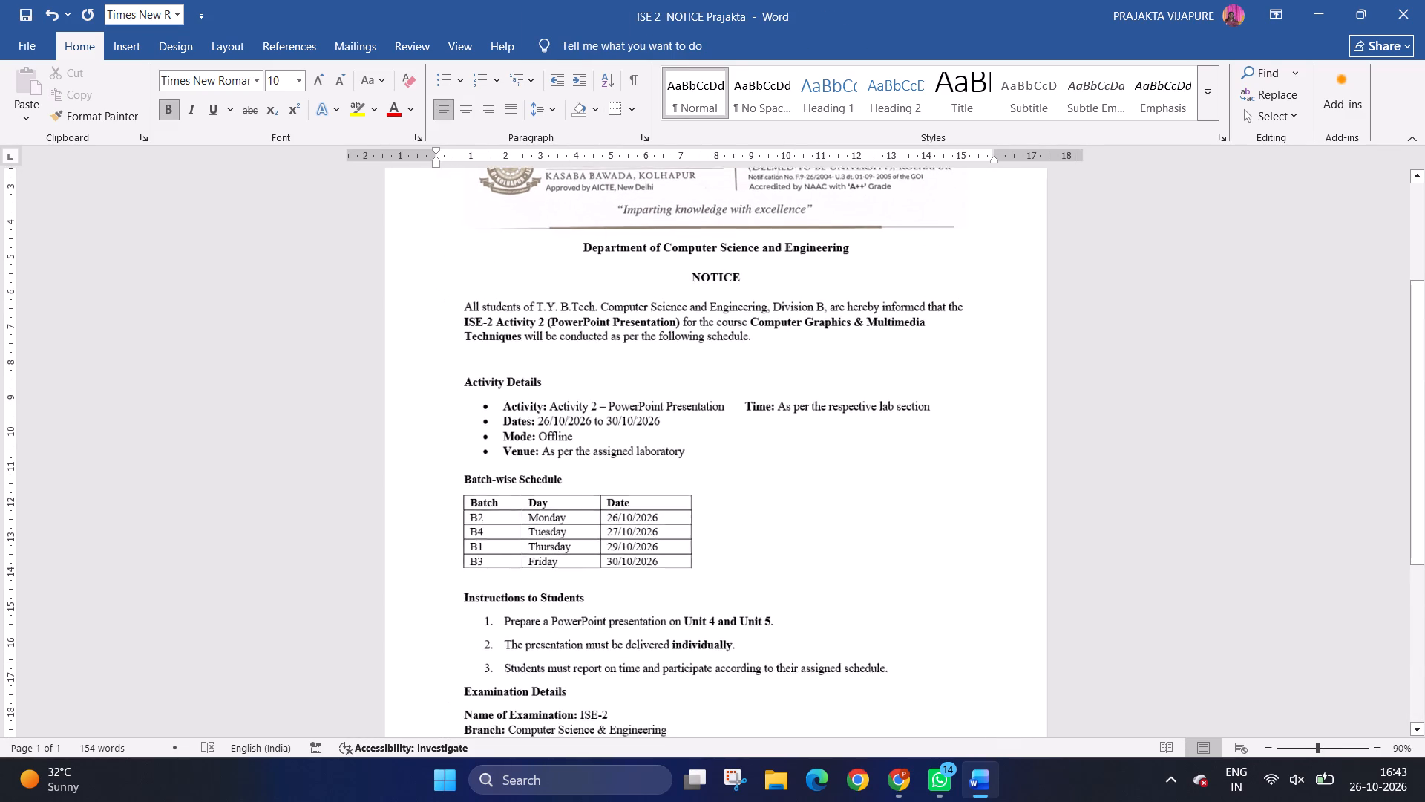
pyautogui.keyDown('ctrl'); pyautogui.scroll(-3, 714, 561); pyautogui.keyUp('ctrl')
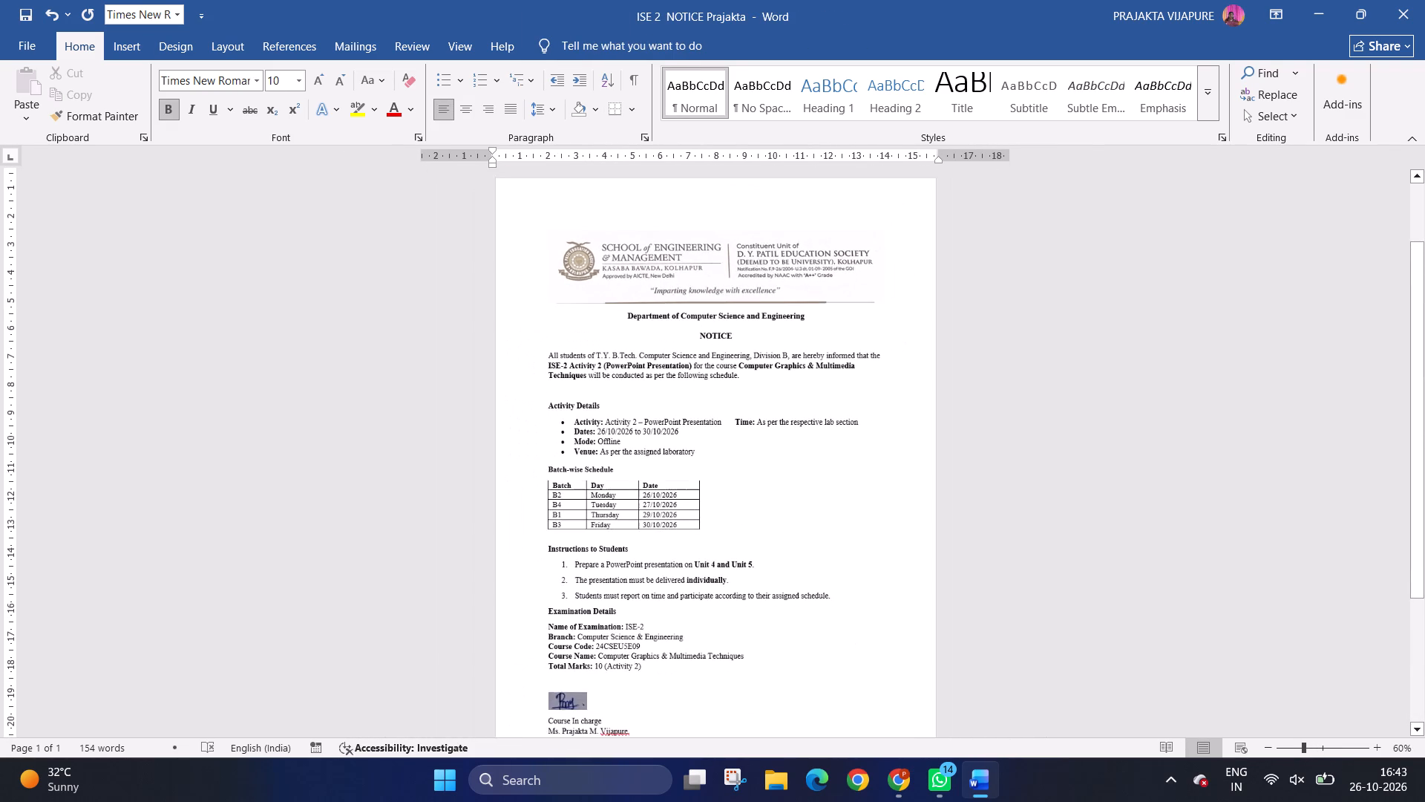
pyautogui.scroll(-1, 714, 561)
pyautogui.keyDown('ctrl'); pyautogui.scroll(1, 714, 561); pyautogui.keyUp('ctrl')
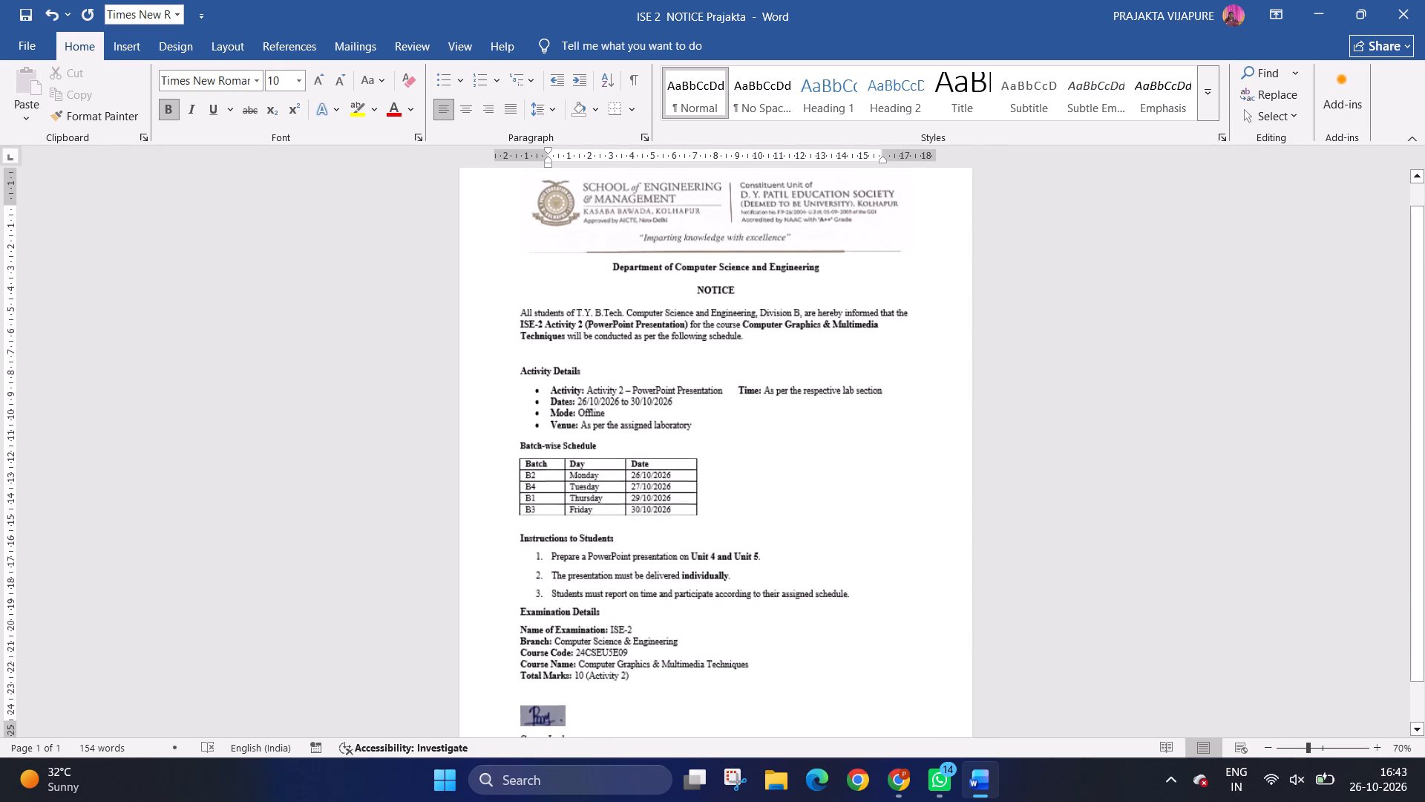
pyautogui.scroll(-1, 714, 558)
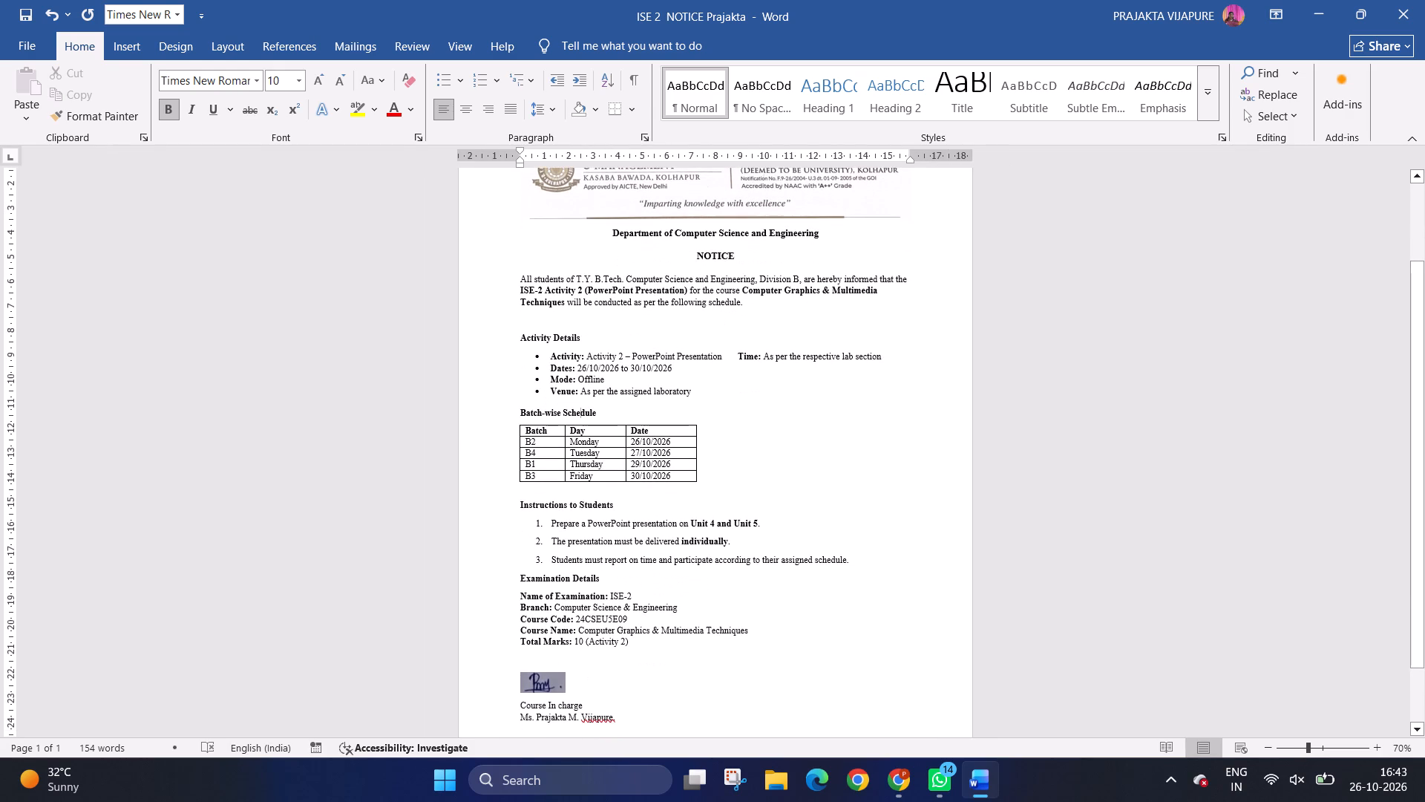
pyautogui.keyDown('ctrl'); pyautogui.scroll(-1, 714, 558); pyautogui.keyUp('ctrl')
pyautogui.scroll(1, 719, 548)
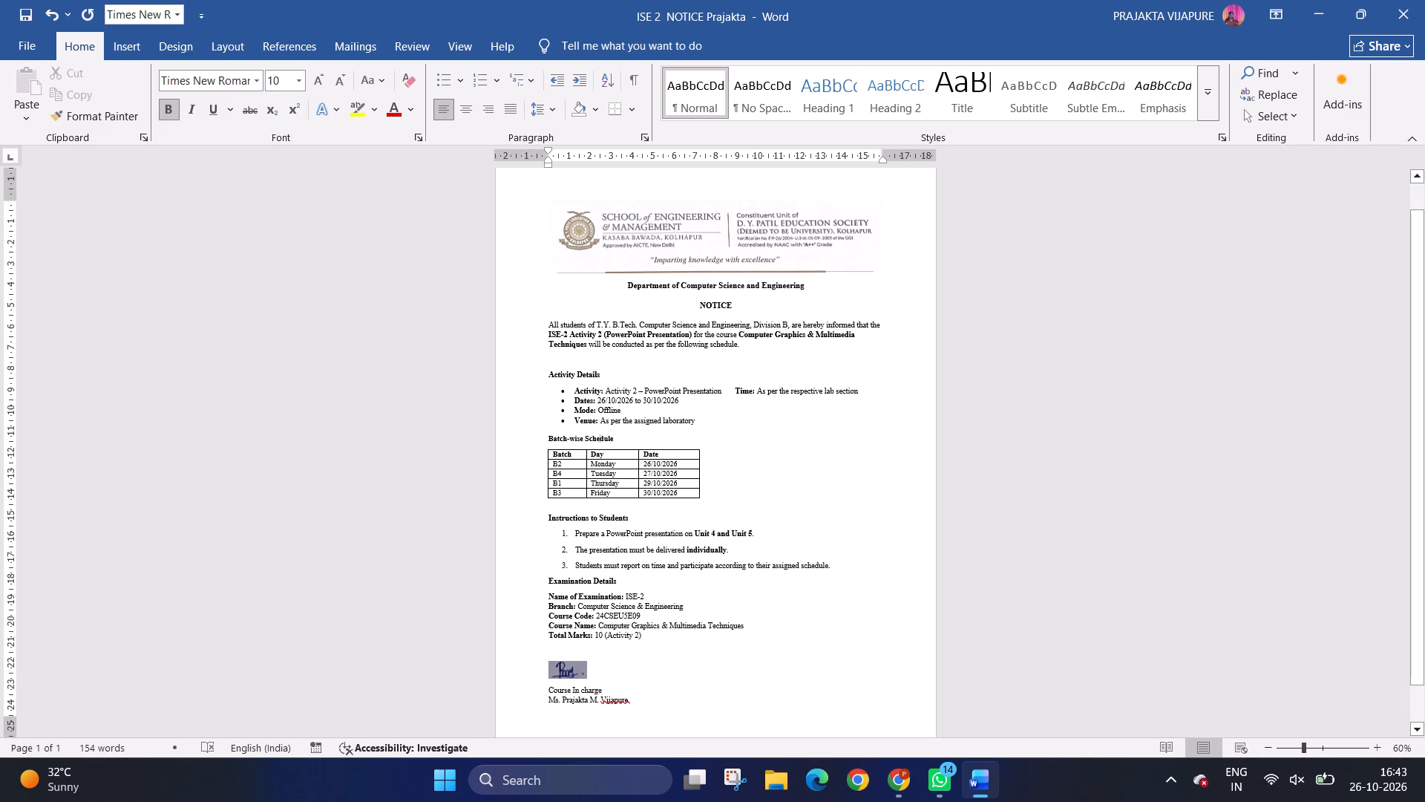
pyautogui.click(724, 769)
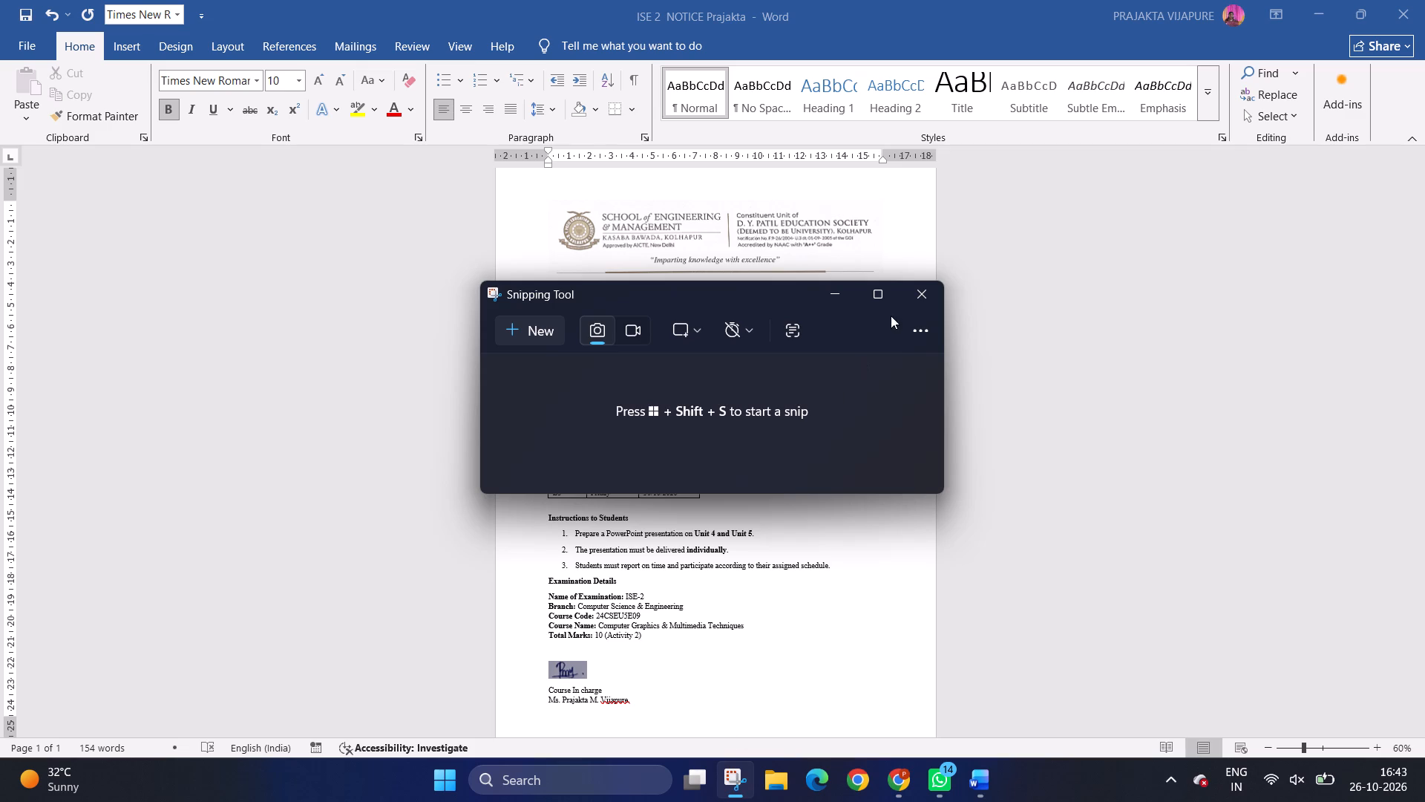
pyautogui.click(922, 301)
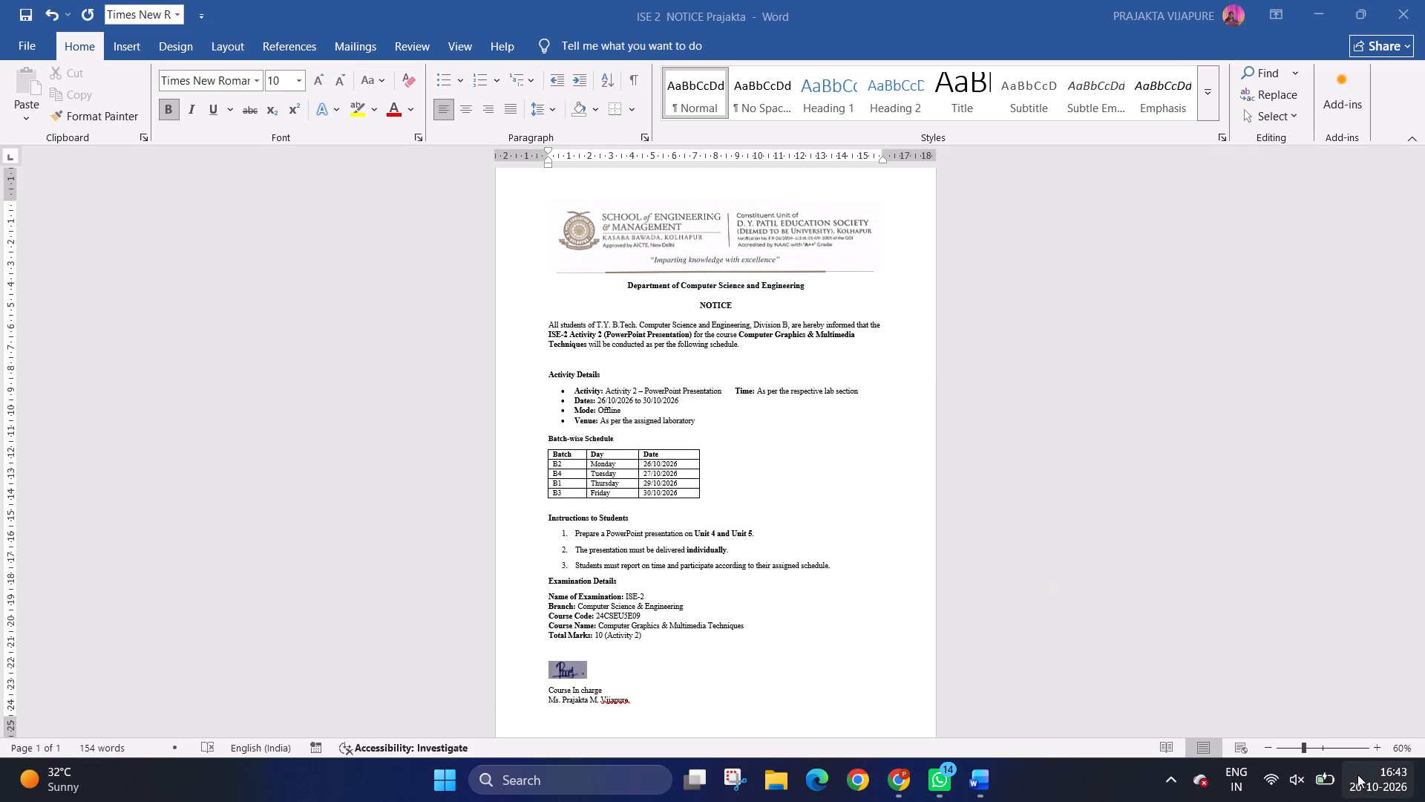
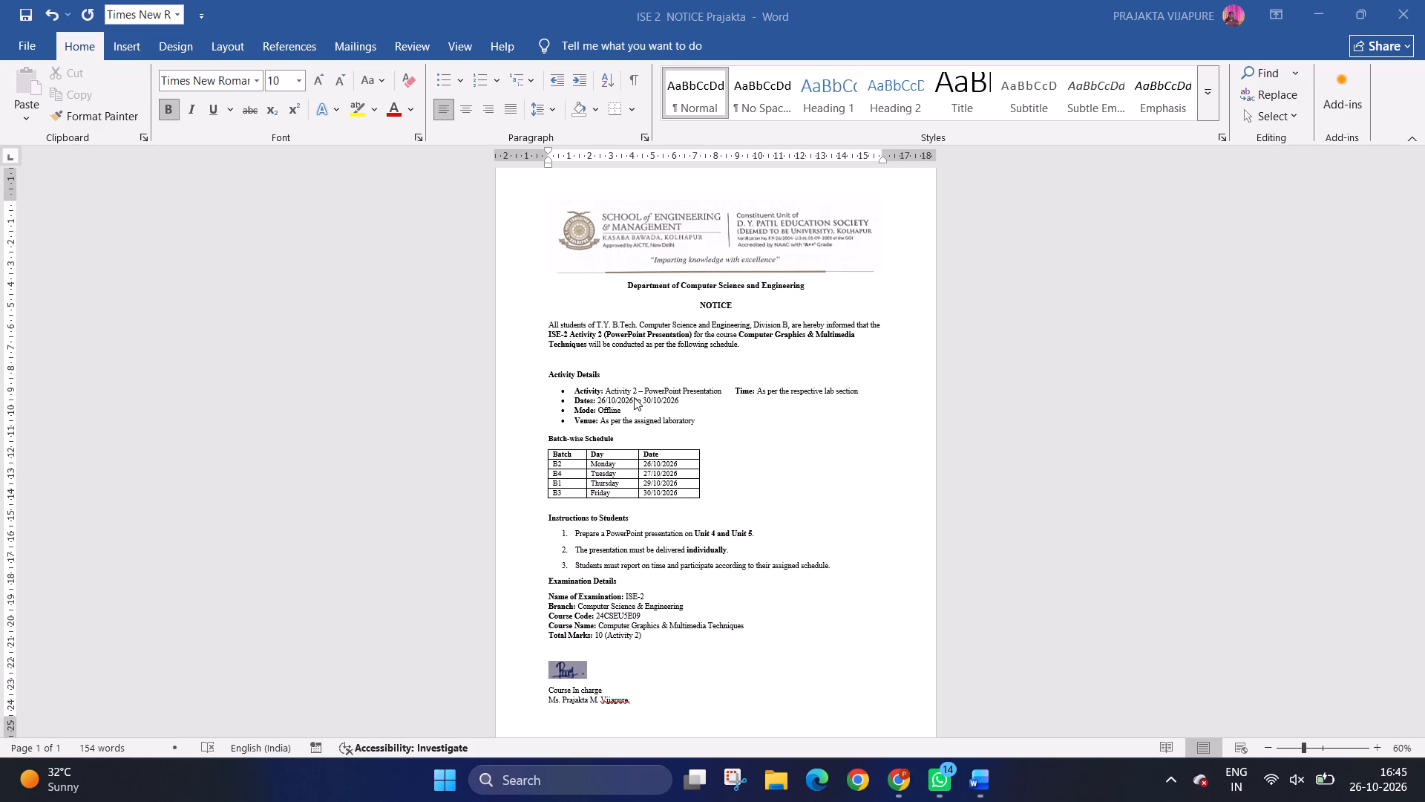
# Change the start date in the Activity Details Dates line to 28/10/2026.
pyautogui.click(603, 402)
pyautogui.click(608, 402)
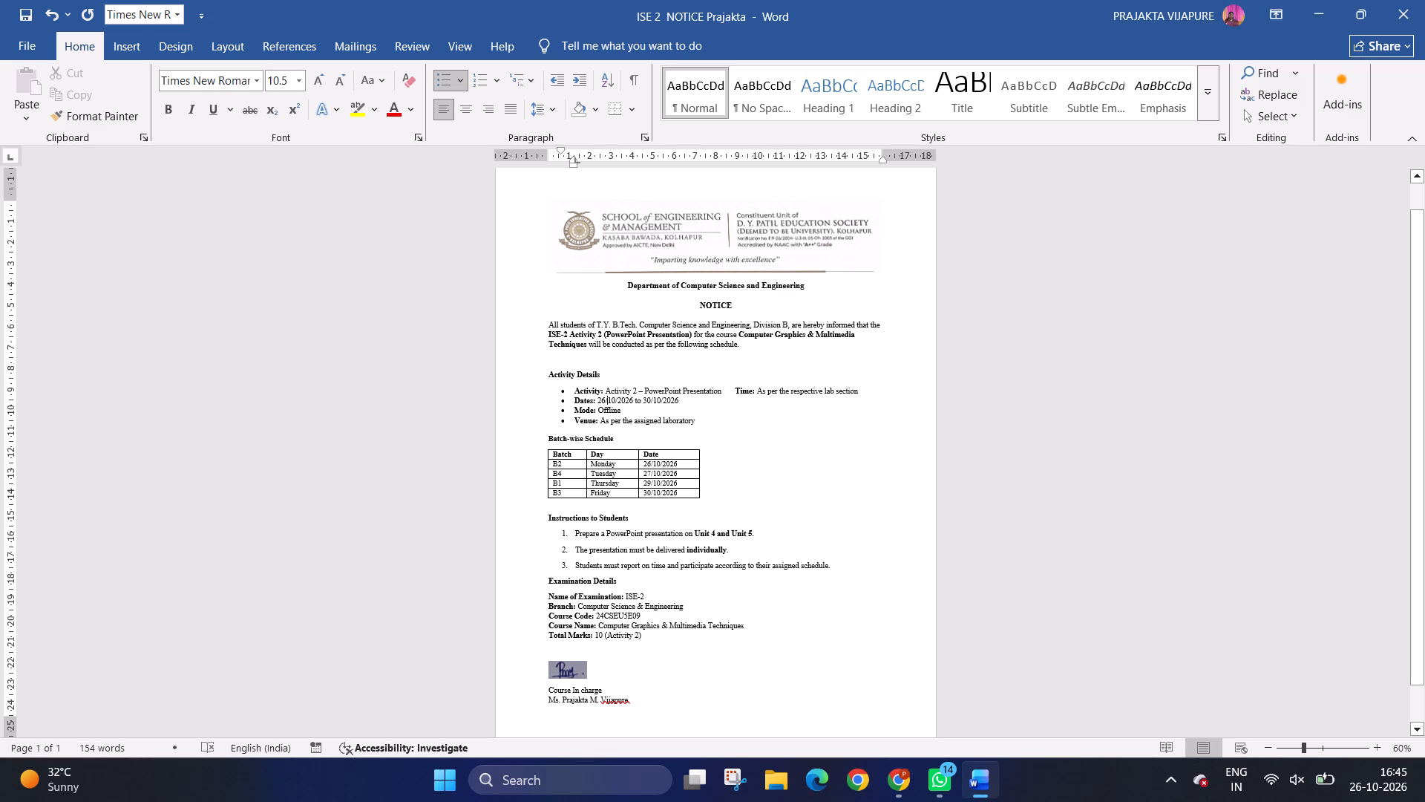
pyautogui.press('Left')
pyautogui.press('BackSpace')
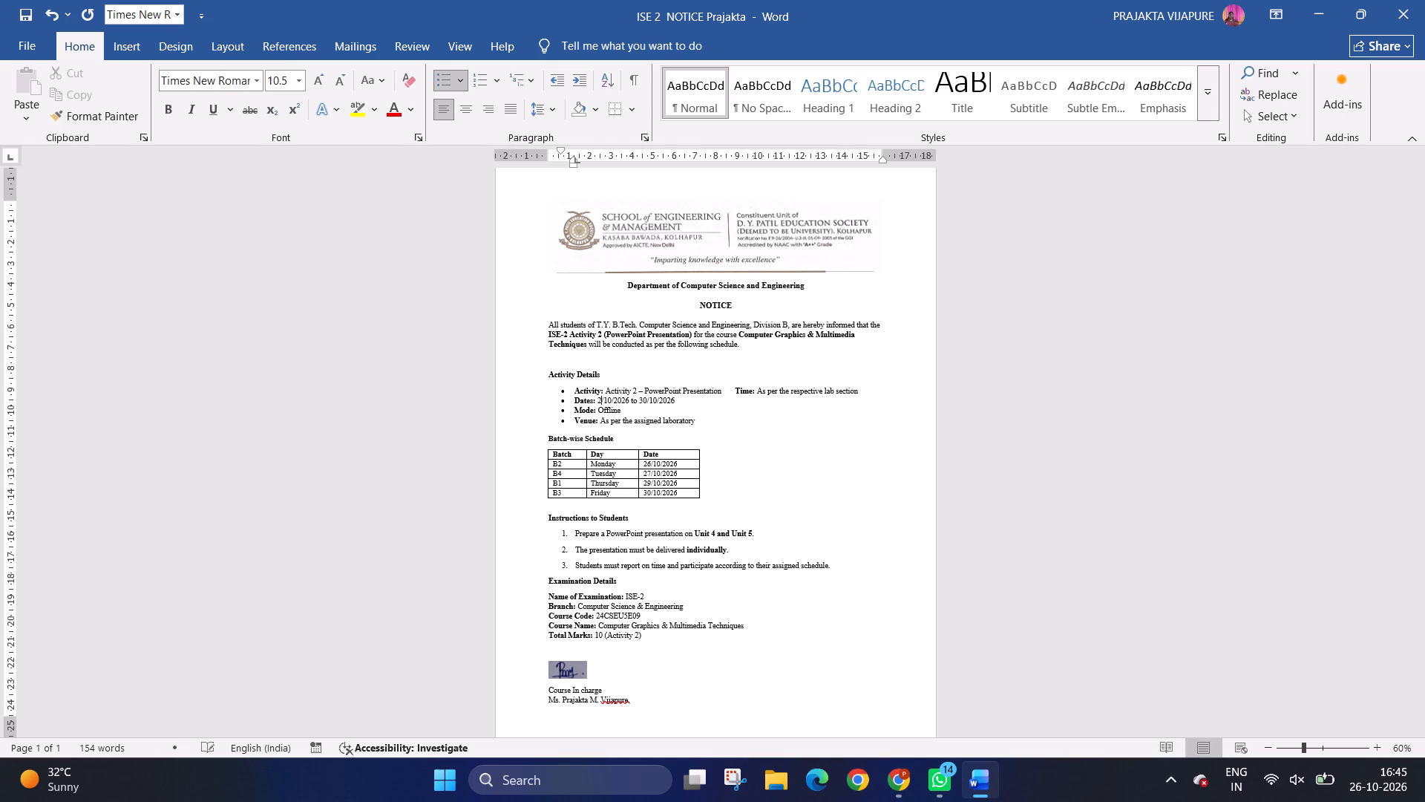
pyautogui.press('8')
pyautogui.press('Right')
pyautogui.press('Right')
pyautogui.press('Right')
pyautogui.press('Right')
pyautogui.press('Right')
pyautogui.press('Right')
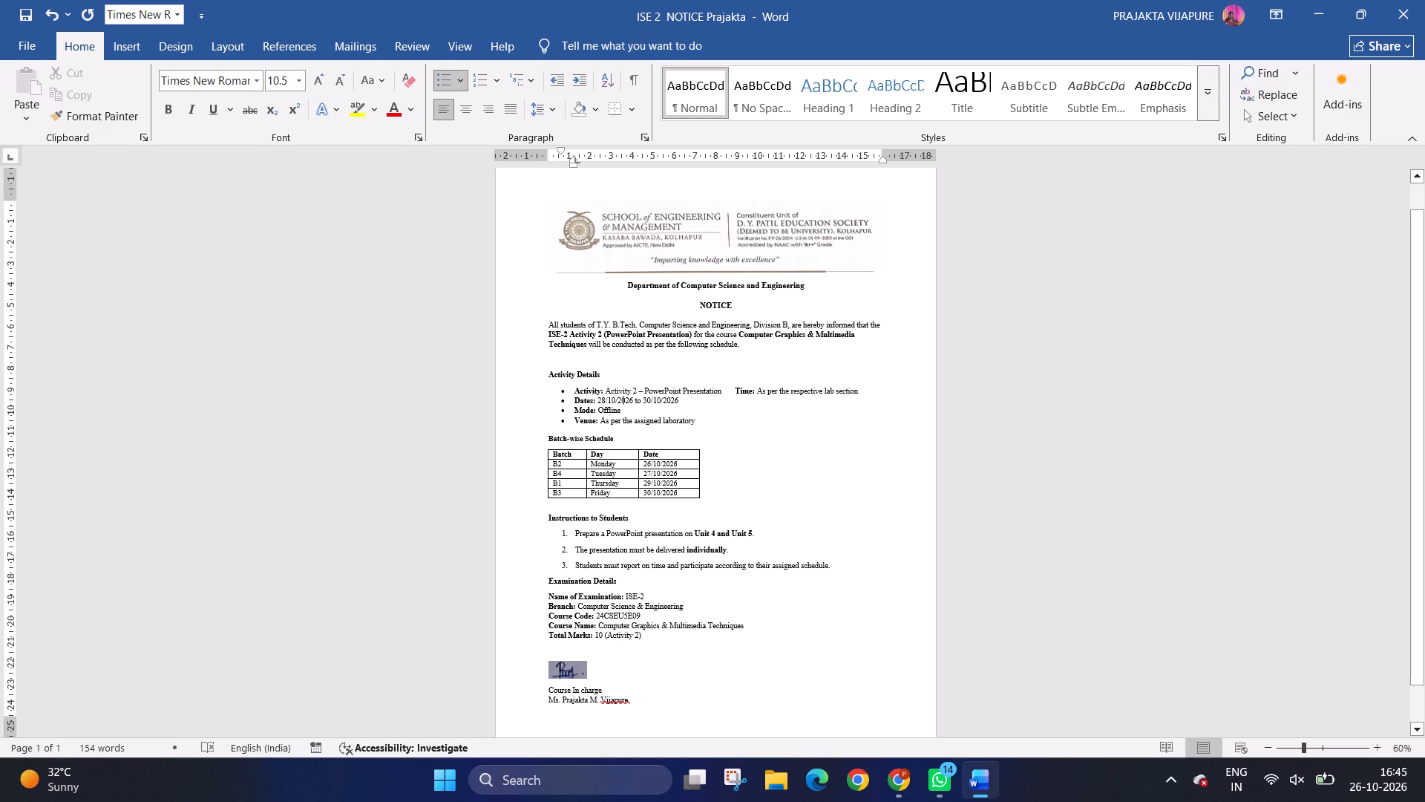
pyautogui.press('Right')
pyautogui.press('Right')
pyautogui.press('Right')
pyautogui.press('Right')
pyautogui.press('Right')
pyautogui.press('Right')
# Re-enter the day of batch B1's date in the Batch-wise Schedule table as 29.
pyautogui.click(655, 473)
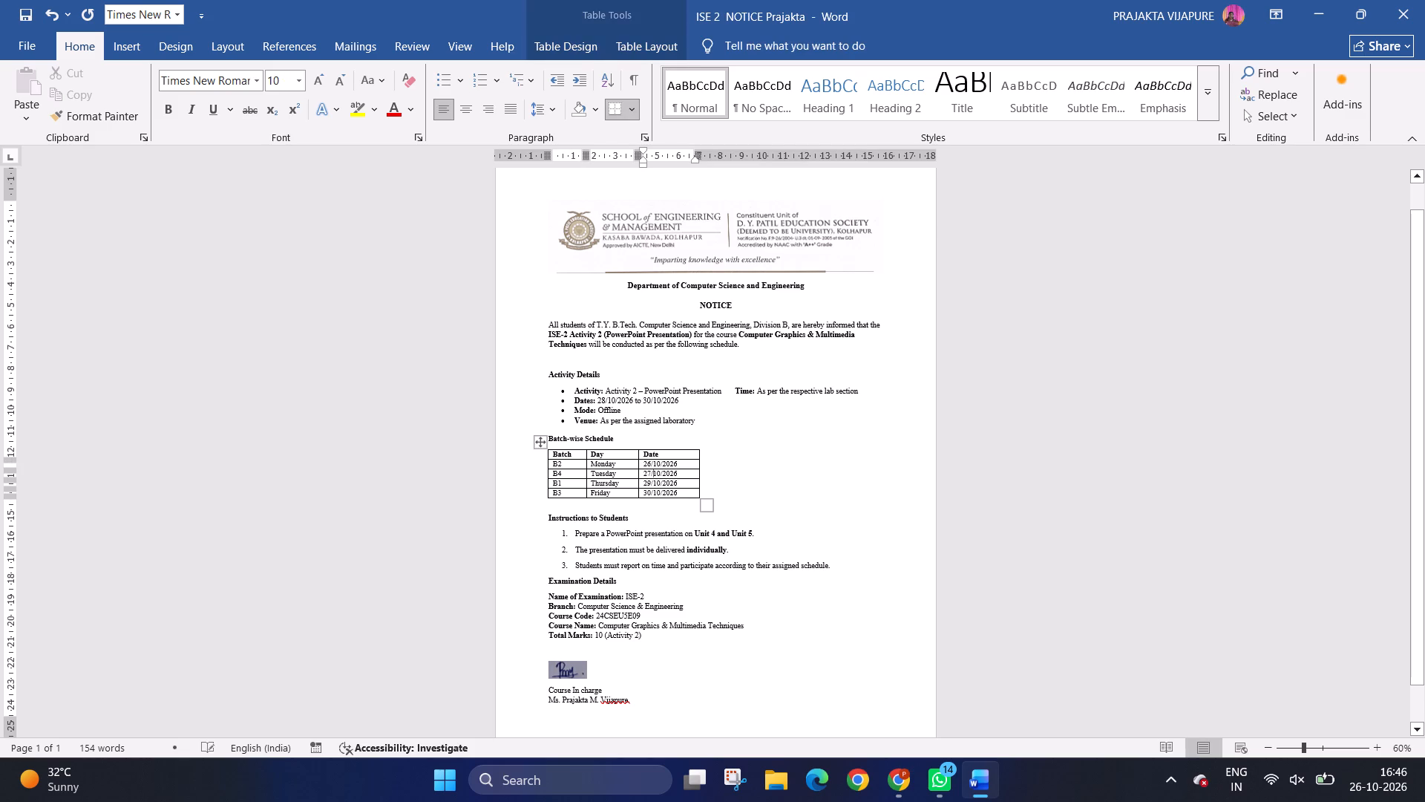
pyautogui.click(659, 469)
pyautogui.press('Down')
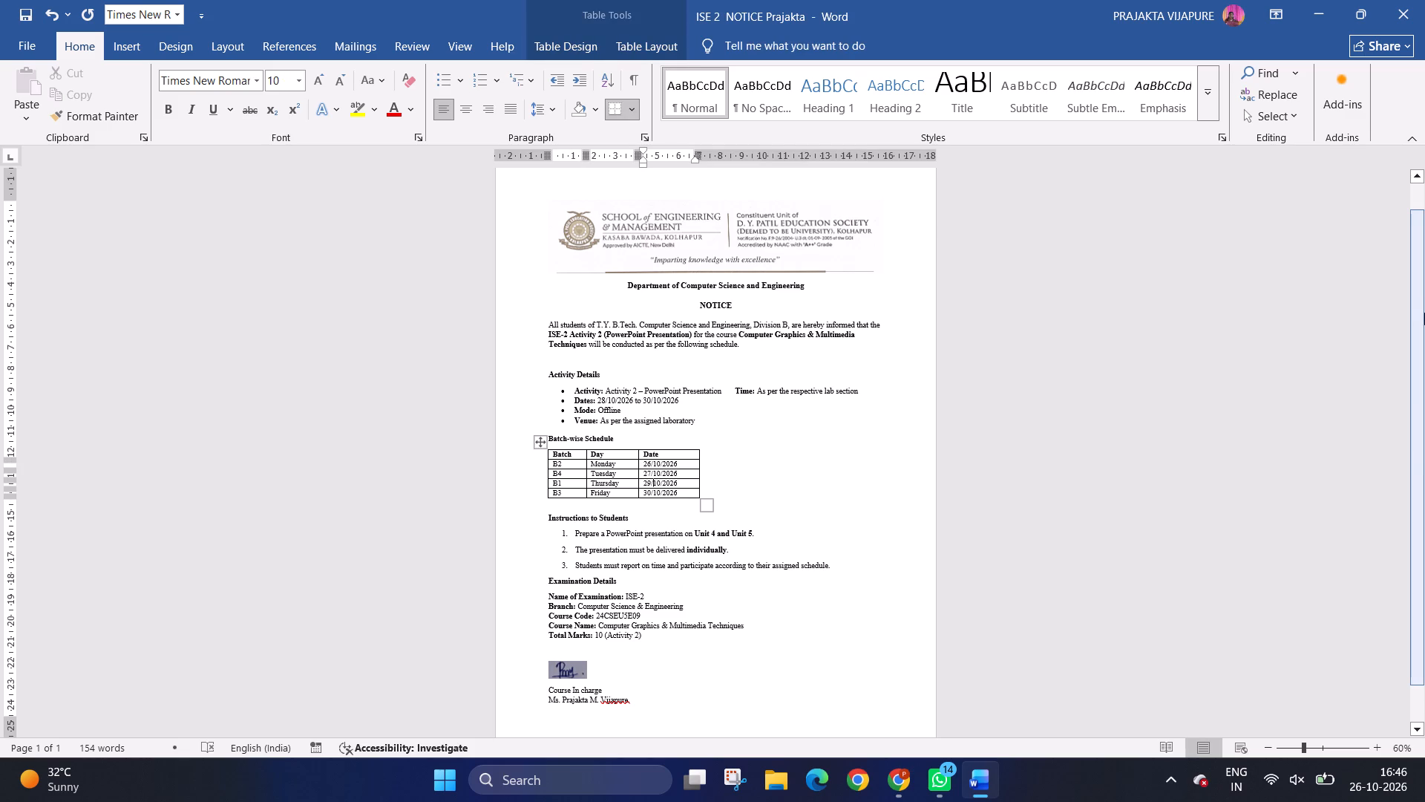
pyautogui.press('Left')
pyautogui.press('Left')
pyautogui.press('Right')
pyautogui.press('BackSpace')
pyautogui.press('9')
# Change batch B2's date in the Batch-wise Schedule table to 31/10/2026.
pyautogui.press('Up')
pyautogui.press('Down')
pyautogui.press('Down')
pyautogui.press('Up')
pyautogui.press('Up')
pyautogui.press('Up')
pyautogui.press('BackSpace')
pyautogui.press('BackSpace')
pyautogui.write('31')
# Change batch B4's date in the Batch-wise Schedule table to 1/11/2026.
pyautogui.press('Down')
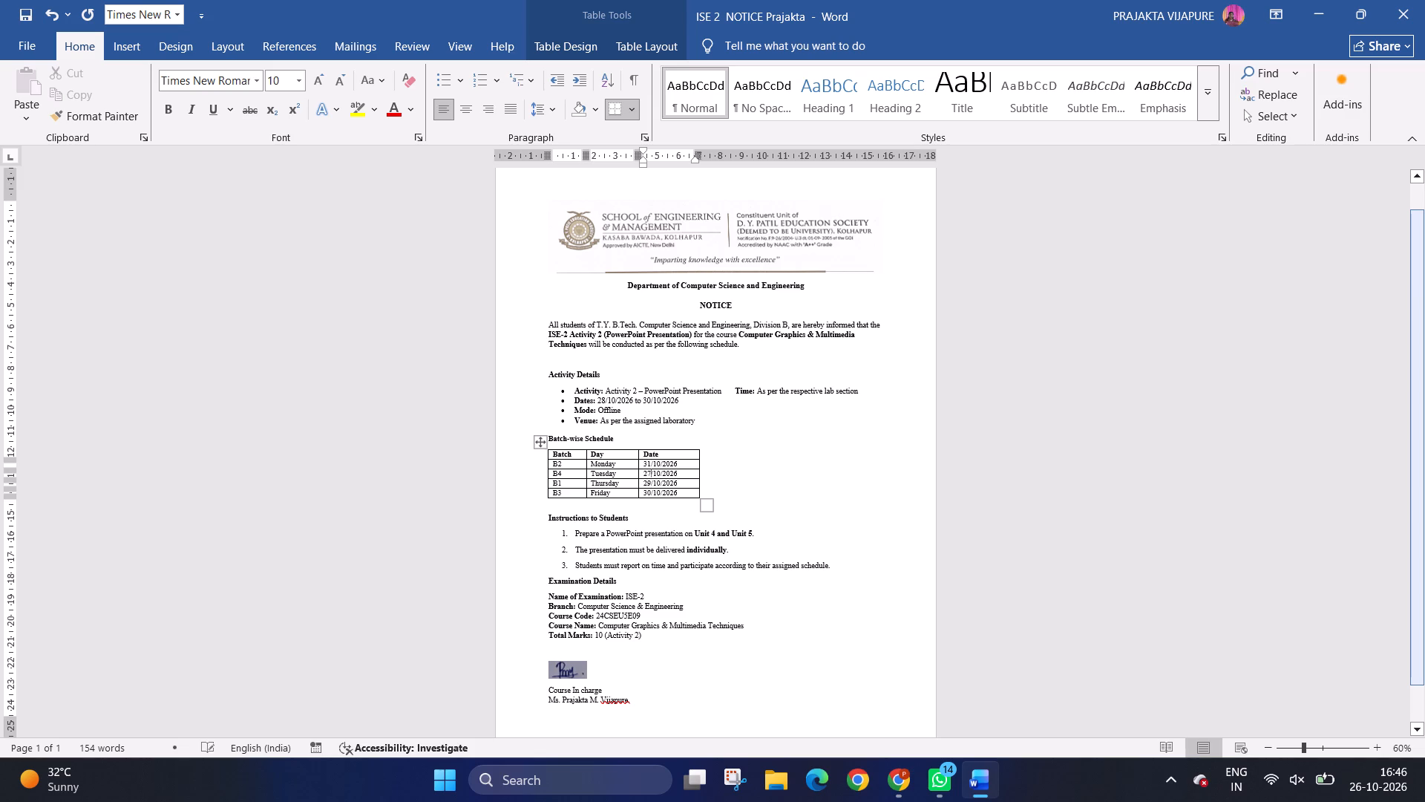
pyautogui.press('BackSpace')
pyautogui.press('BackSpace')
pyautogui.press('1')
pyautogui.press('Right')
pyautogui.press('Right')
pyautogui.press('BackSpace')
pyautogui.press('BackSpace')
pyautogui.press('/')
pyautogui.press('Right')
pyautogui.press('BackSpace')
pyautogui.write('11')
# Change the month of batch B2's date to 11 so it reads 31/11/2026.
pyautogui.press('Down')
pyautogui.press('Up')
pyautogui.press('Up')
pyautogui.press('Right')
pyautogui.press('BackSpace')
pyautogui.press('1')
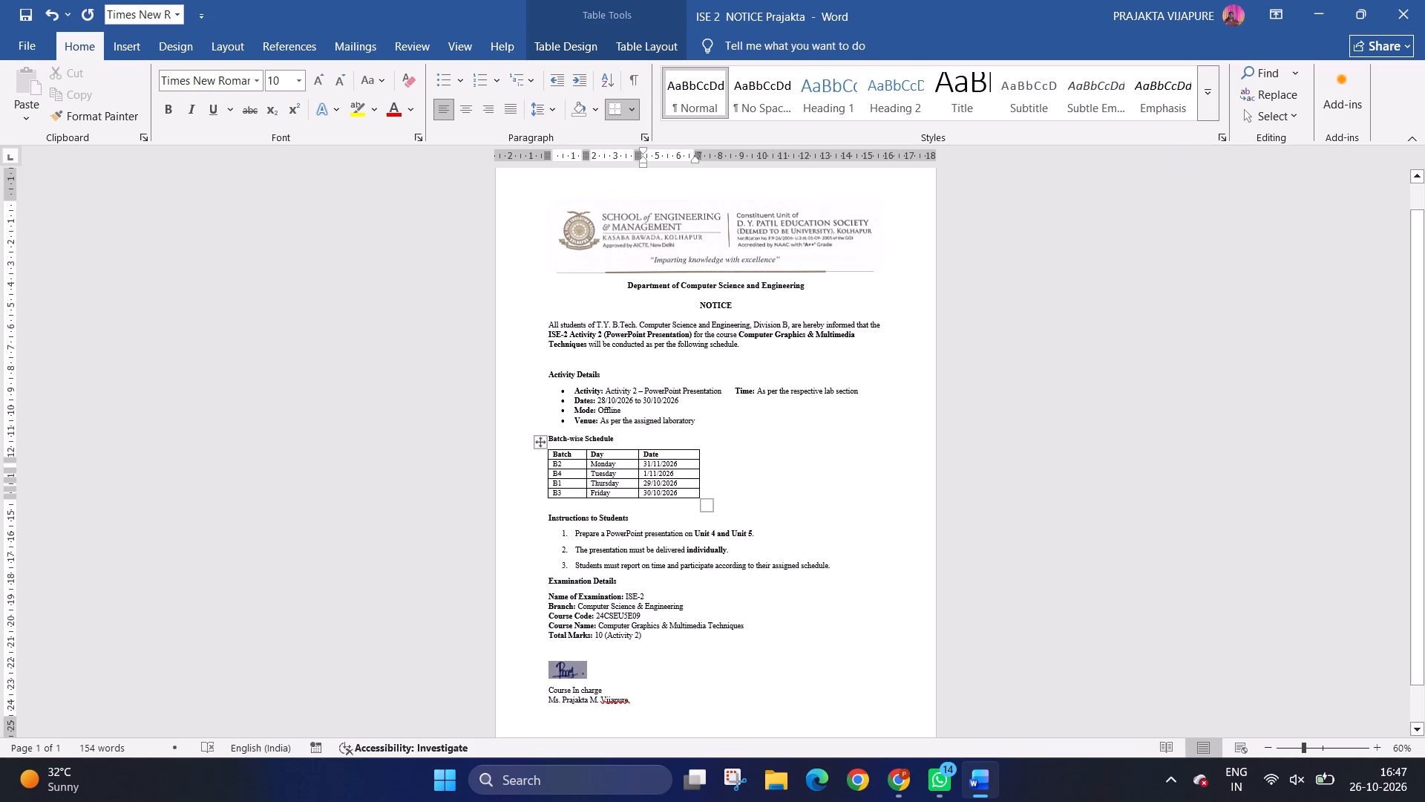
# Change the end date in the Activity Details Dates line to 1/11/2026.
pyautogui.click(652, 402)
pyautogui.press('BackSpace')
pyautogui.press('BackSpace')
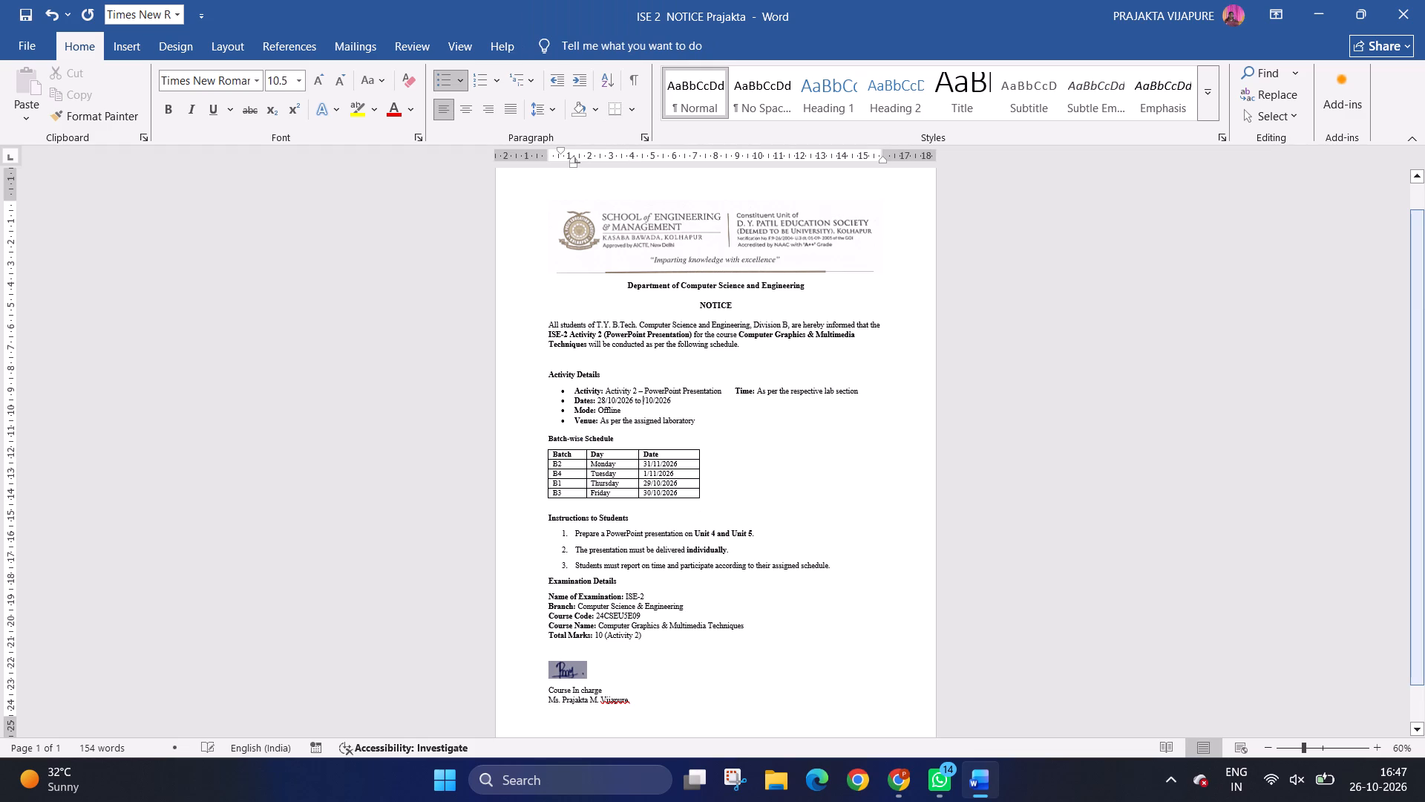
pyautogui.press('1')
pyautogui.press('Right')
pyautogui.press('Right')
pyautogui.press('Right')
pyautogui.press('BackSpace')
pyautogui.press('1')
# Set the start date in the Activity Details Dates line to 29/10/2026.
pyautogui.press('Left')
pyautogui.press('Left')
pyautogui.press('Left')
pyautogui.press('Left')
pyautogui.press('Left')
pyautogui.press('Left')
pyautogui.press('Left')
pyautogui.press('Left')
pyautogui.press('Left')
pyautogui.press('Left')
pyautogui.press('Left')
pyautogui.press('Left')
pyautogui.press('Left')
pyautogui.press('Left')
pyautogui.press('Left')
pyautogui.press('Left')
pyautogui.press('Left')
pyautogui.press('Right')
pyautogui.press('BackSpace')
pyautogui.press('9')
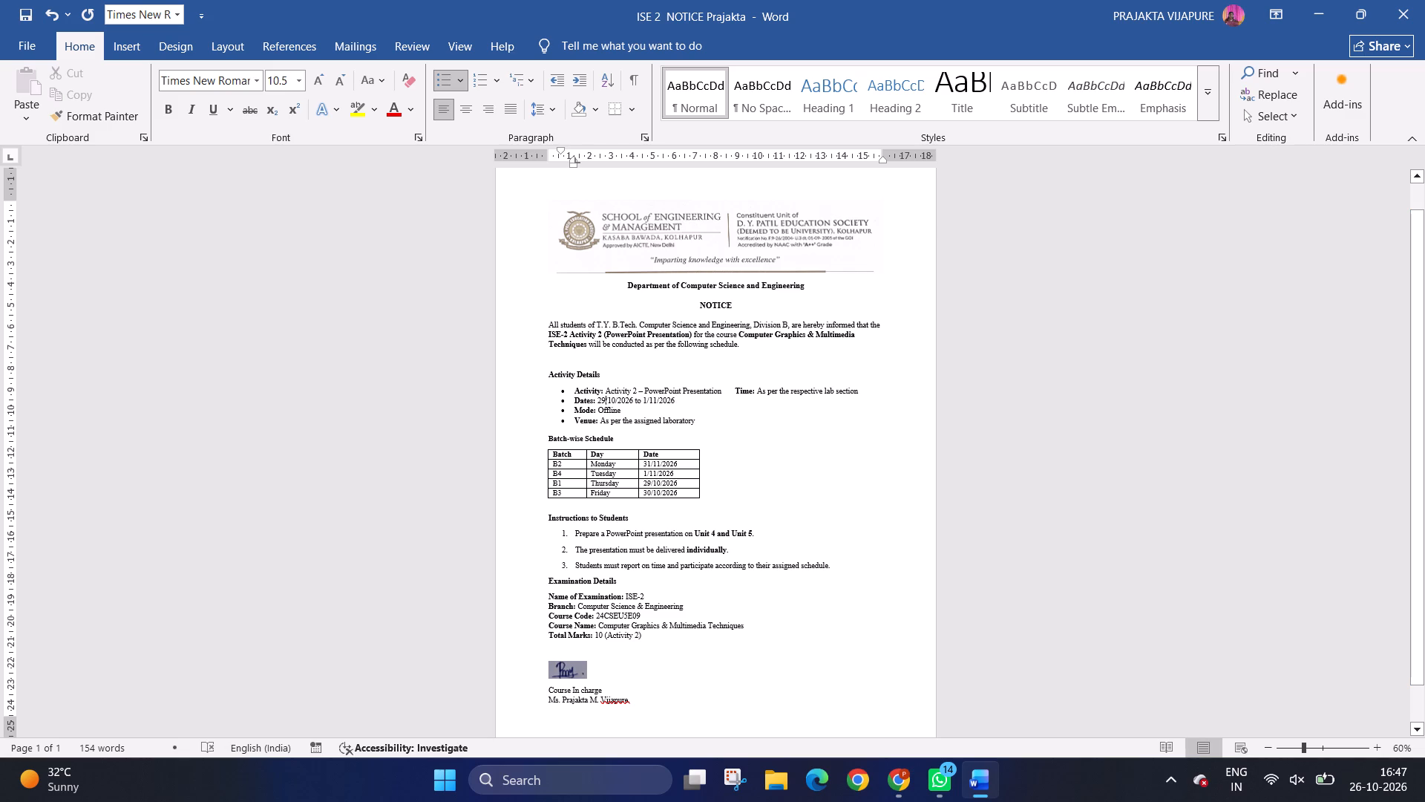
pyautogui.click(681, 394)
# Save the edited ISE-2 notice.
pyautogui.hotkey('ctrl', 's')
pyautogui.hotkey('ctrl', 's')
pyautogui.click(776, 512)
pyautogui.hotkey('ctrl', 's')
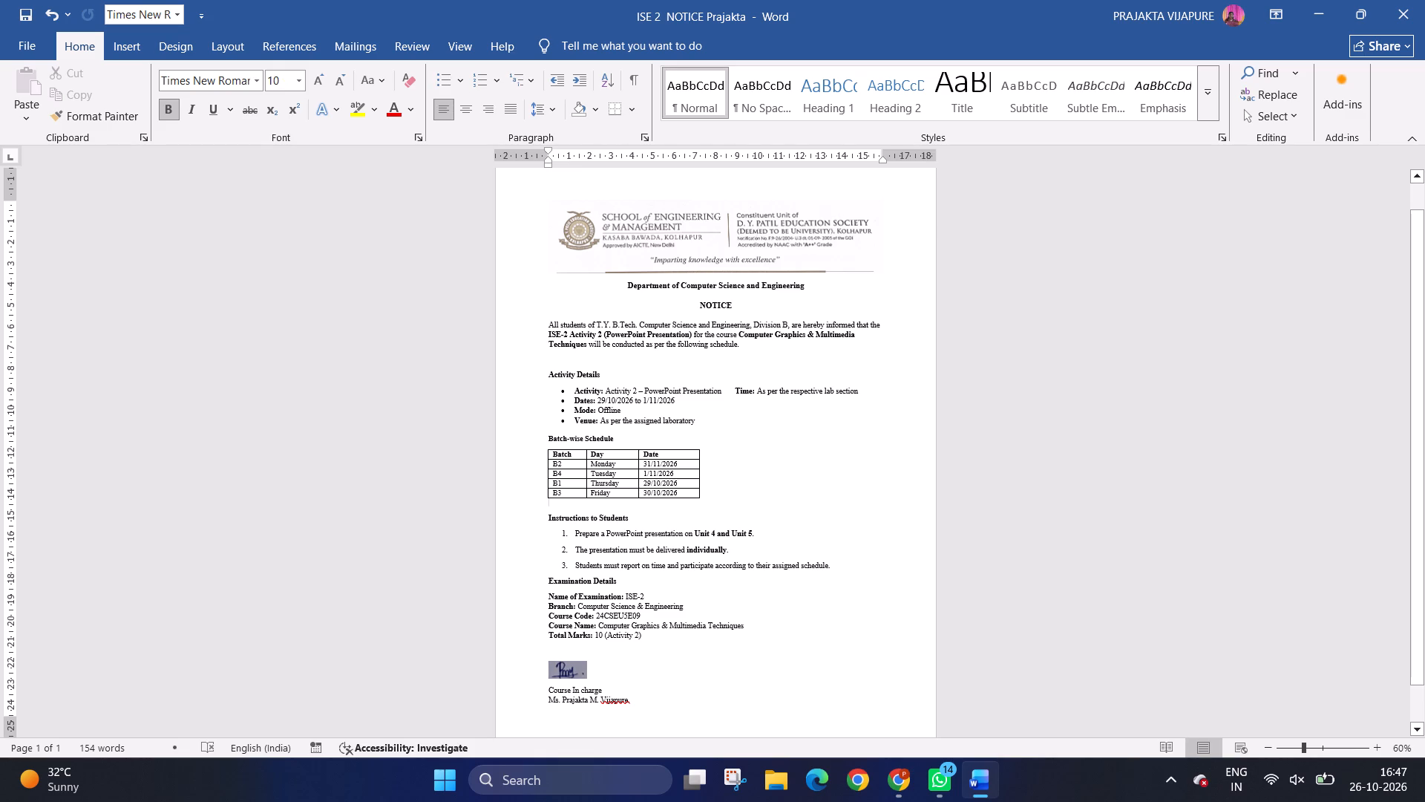
pyautogui.hotkey('ctrl', 's')
pyautogui.scroll(-1, 776, 535)
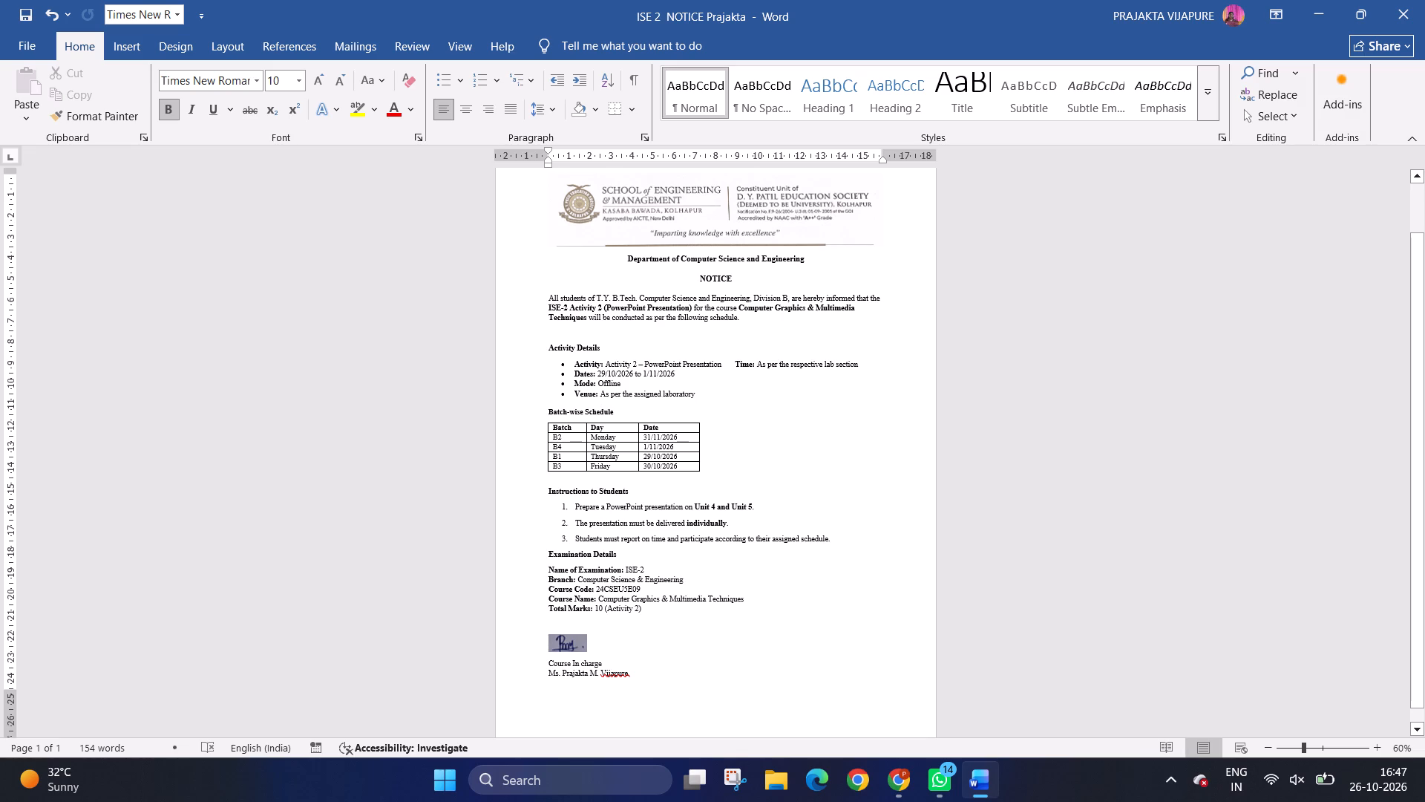
# Switch to Google Chrome.
pyautogui.click(892, 791)
pyautogui.click(882, 792)
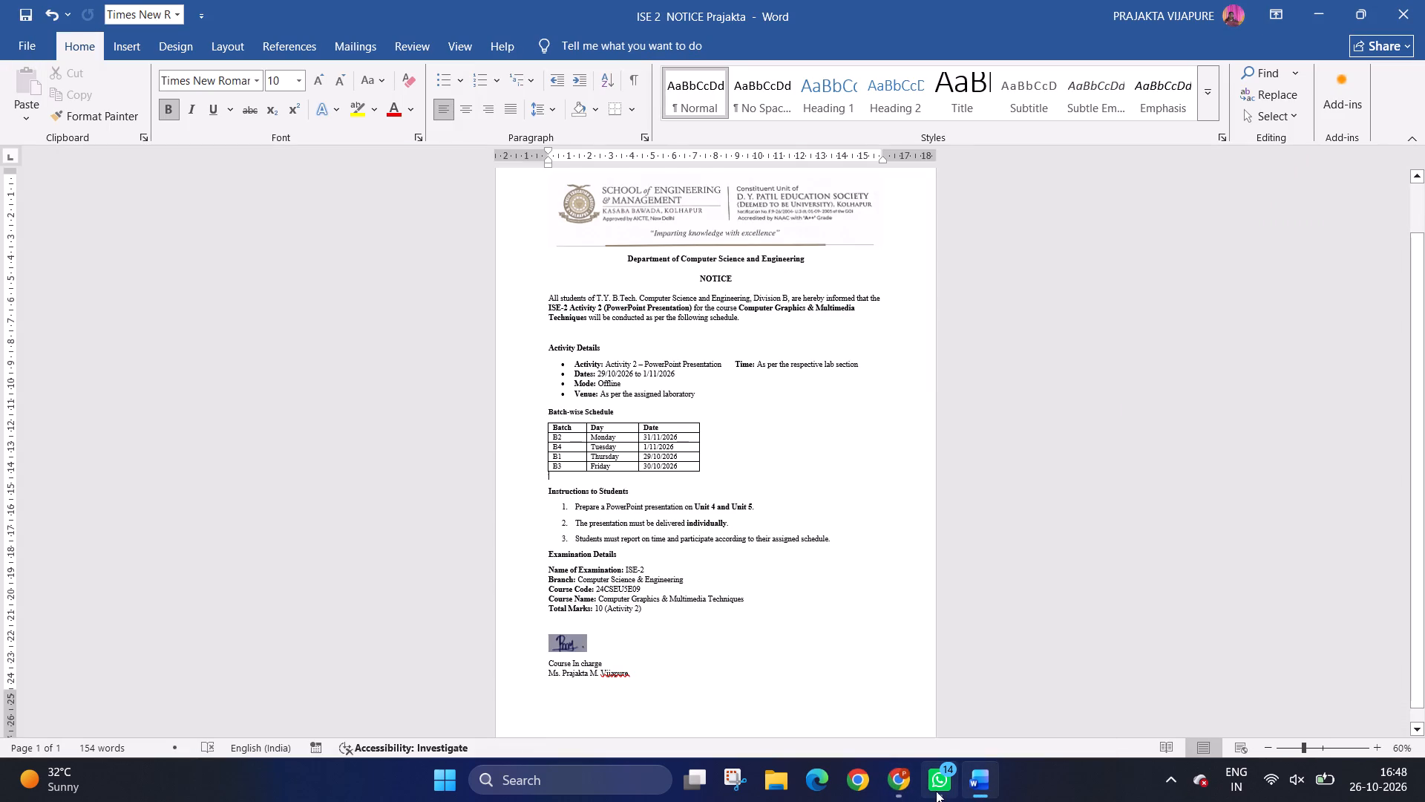
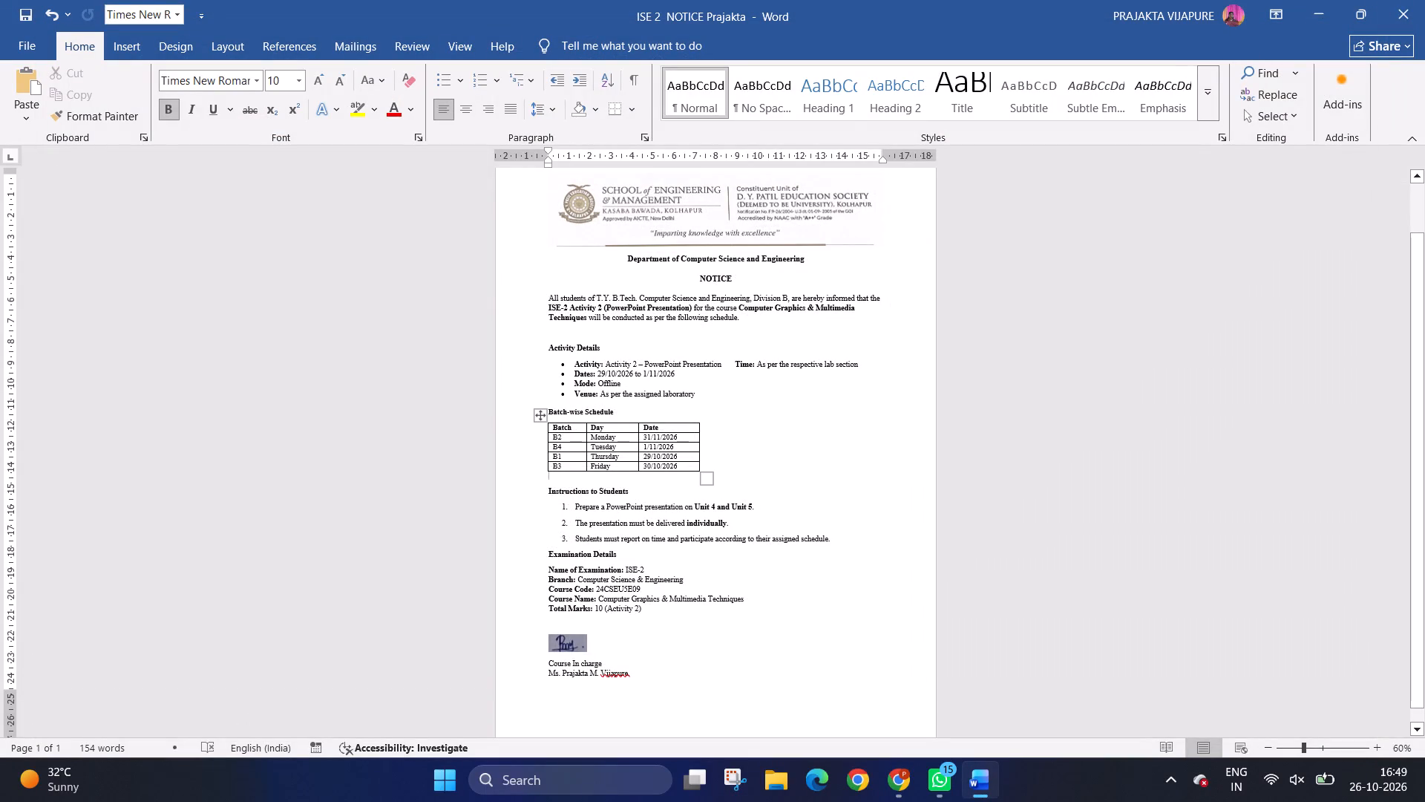
# Move the B2 Monday row to the bottom of the Batch-wise Schedule table, removing the blank row left at its old place.
pyautogui.moveTo(681, 437); pyautogui.dragTo(554, 434)
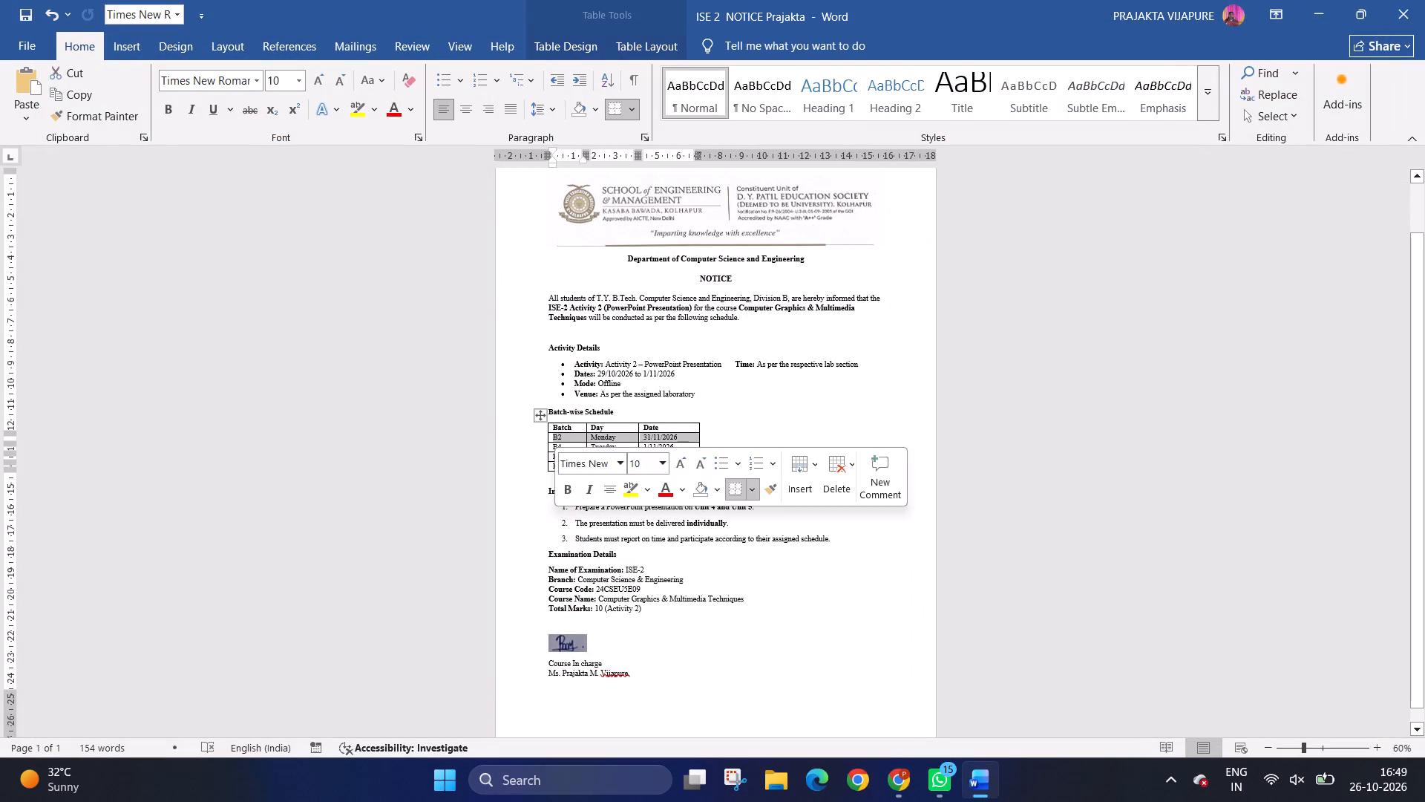
pyautogui.hotkey('ctrl', 'x')
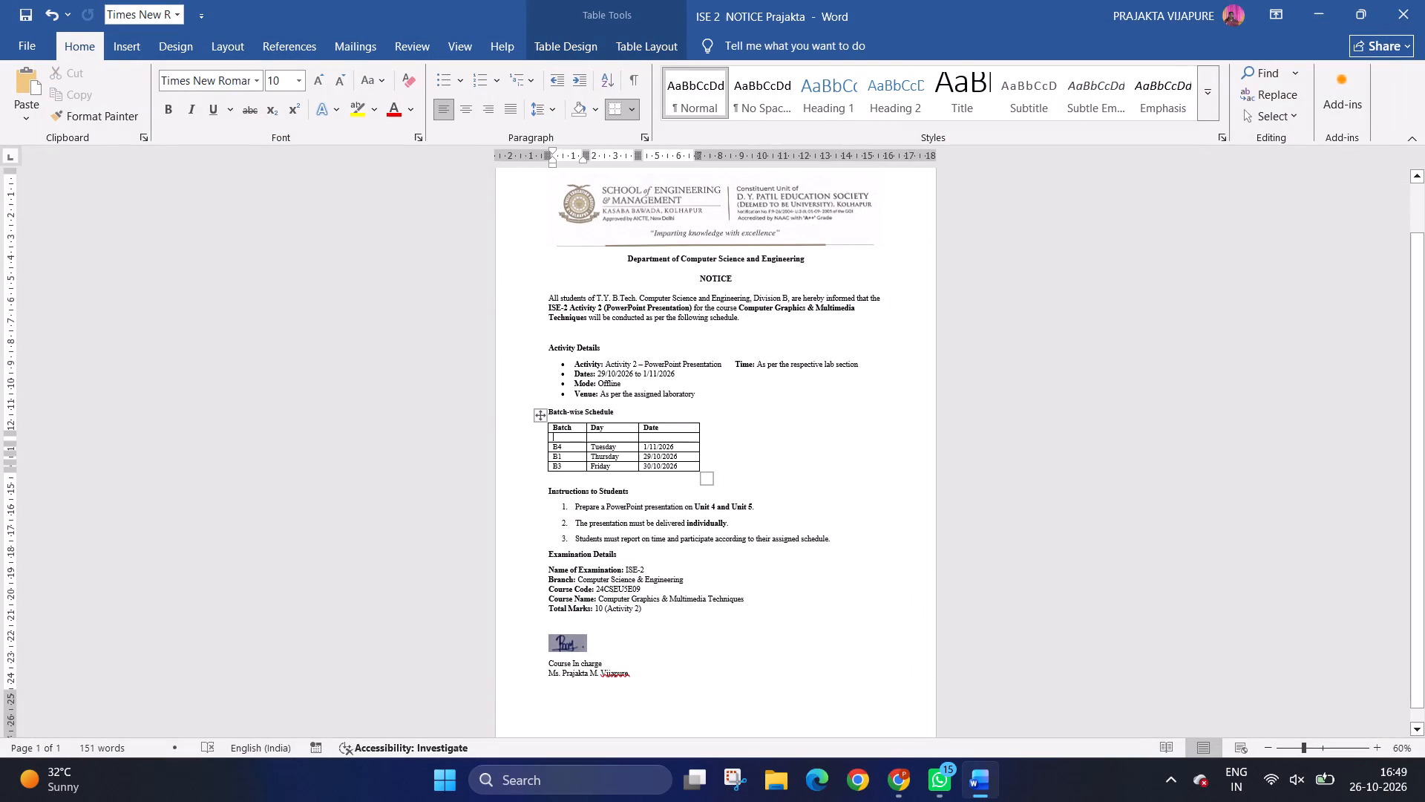
pyautogui.click(521, 438)
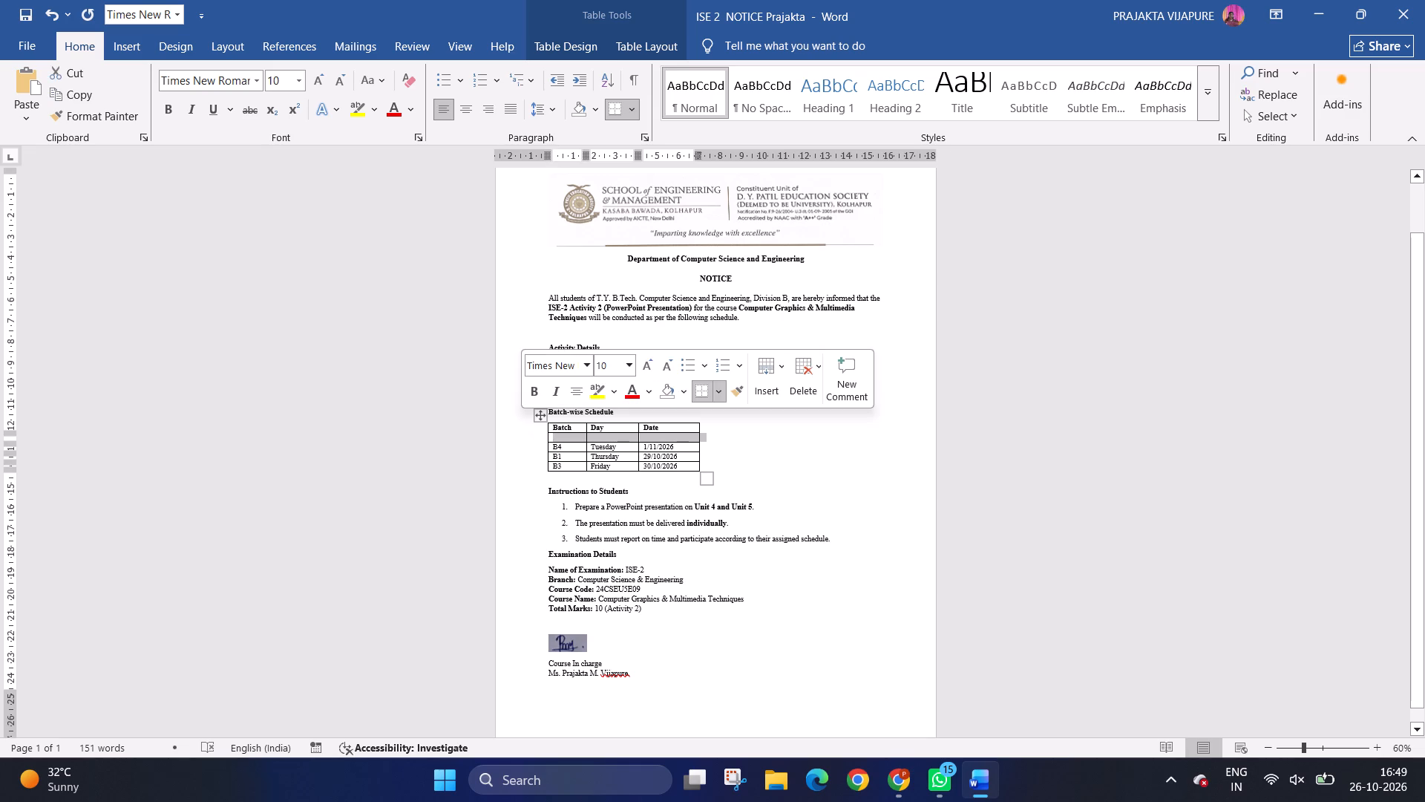
pyautogui.click(799, 378)
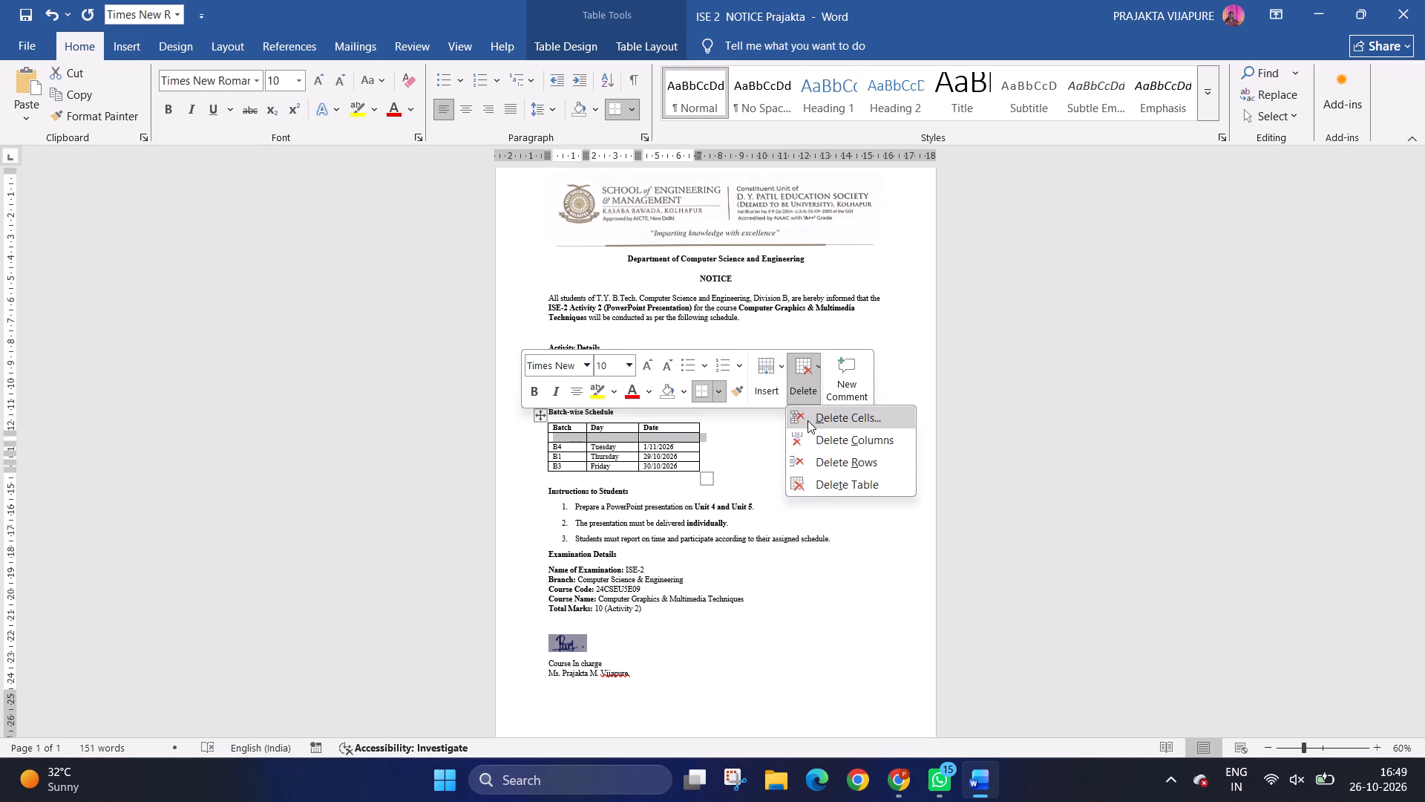
pyautogui.click(807, 420)
pyautogui.click(690, 421)
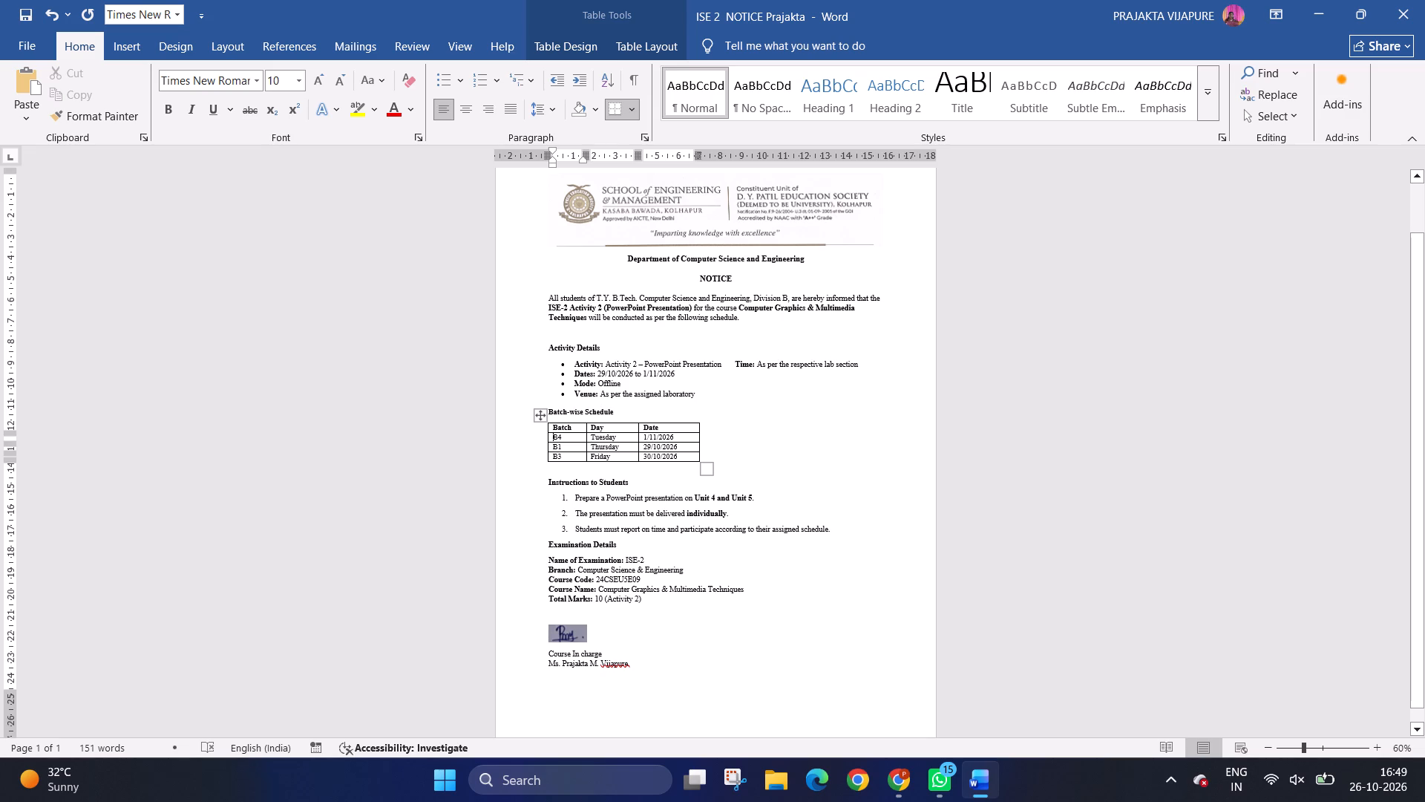
pyautogui.click(688, 459)
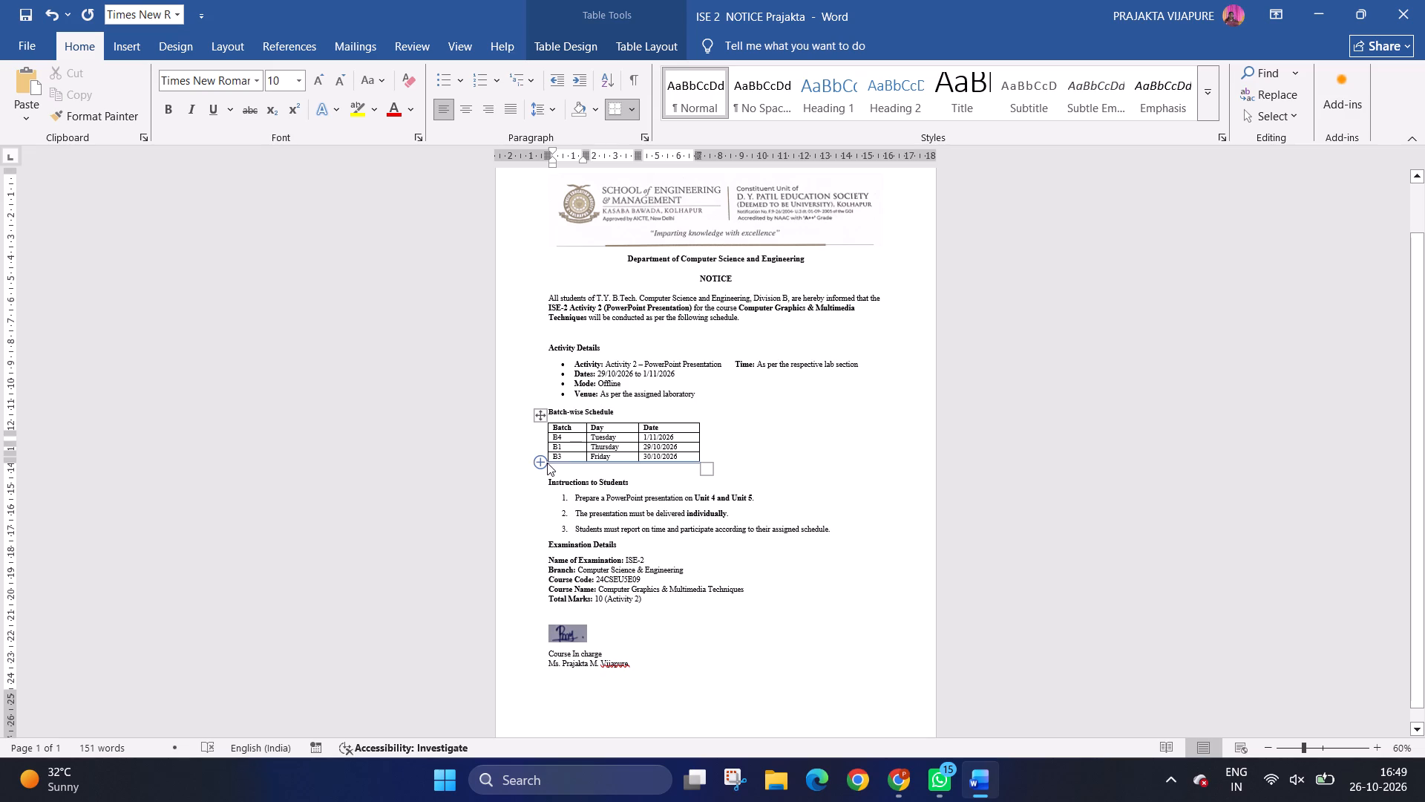
pyautogui.click(546, 462)
pyautogui.hotkey('ctrl', 'v')
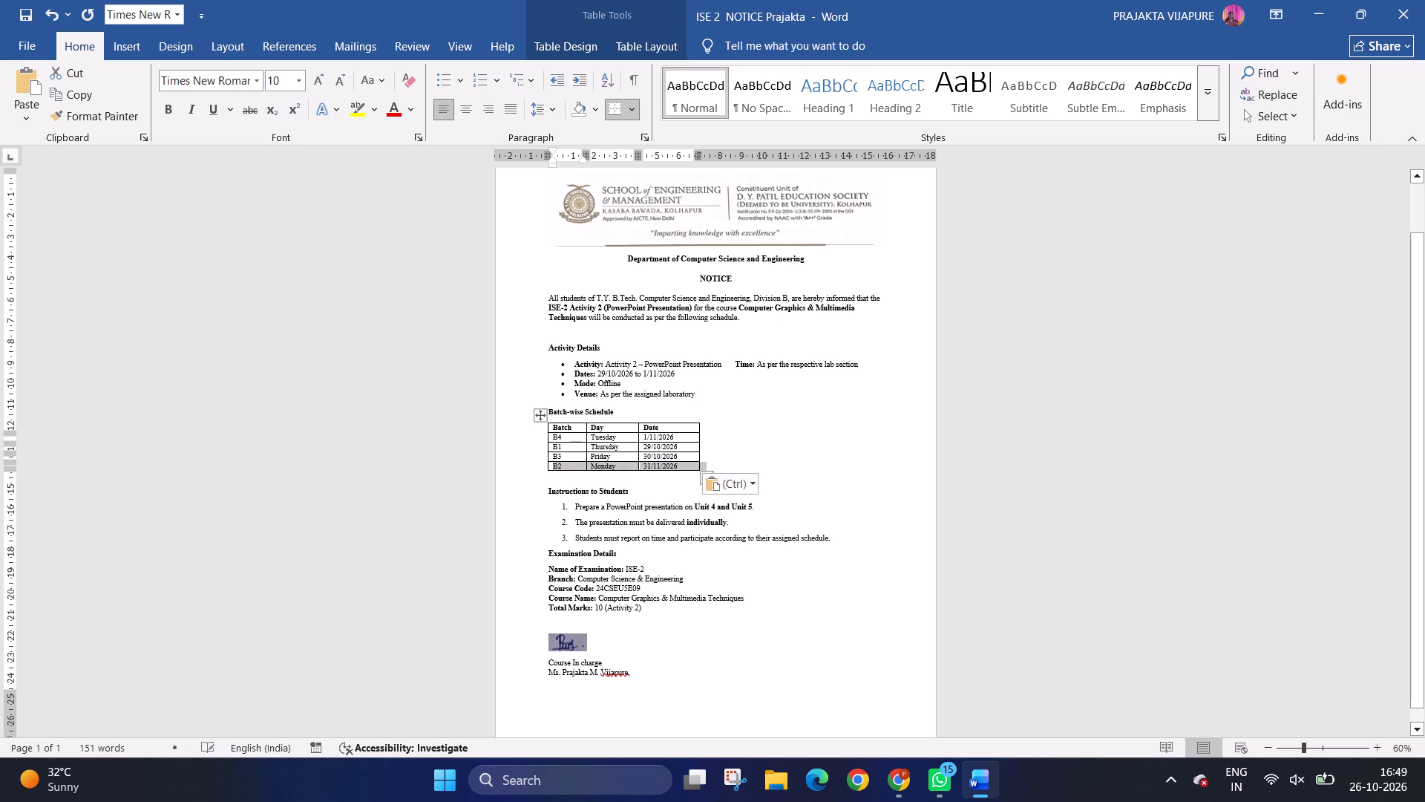
pyautogui.click(750, 462)
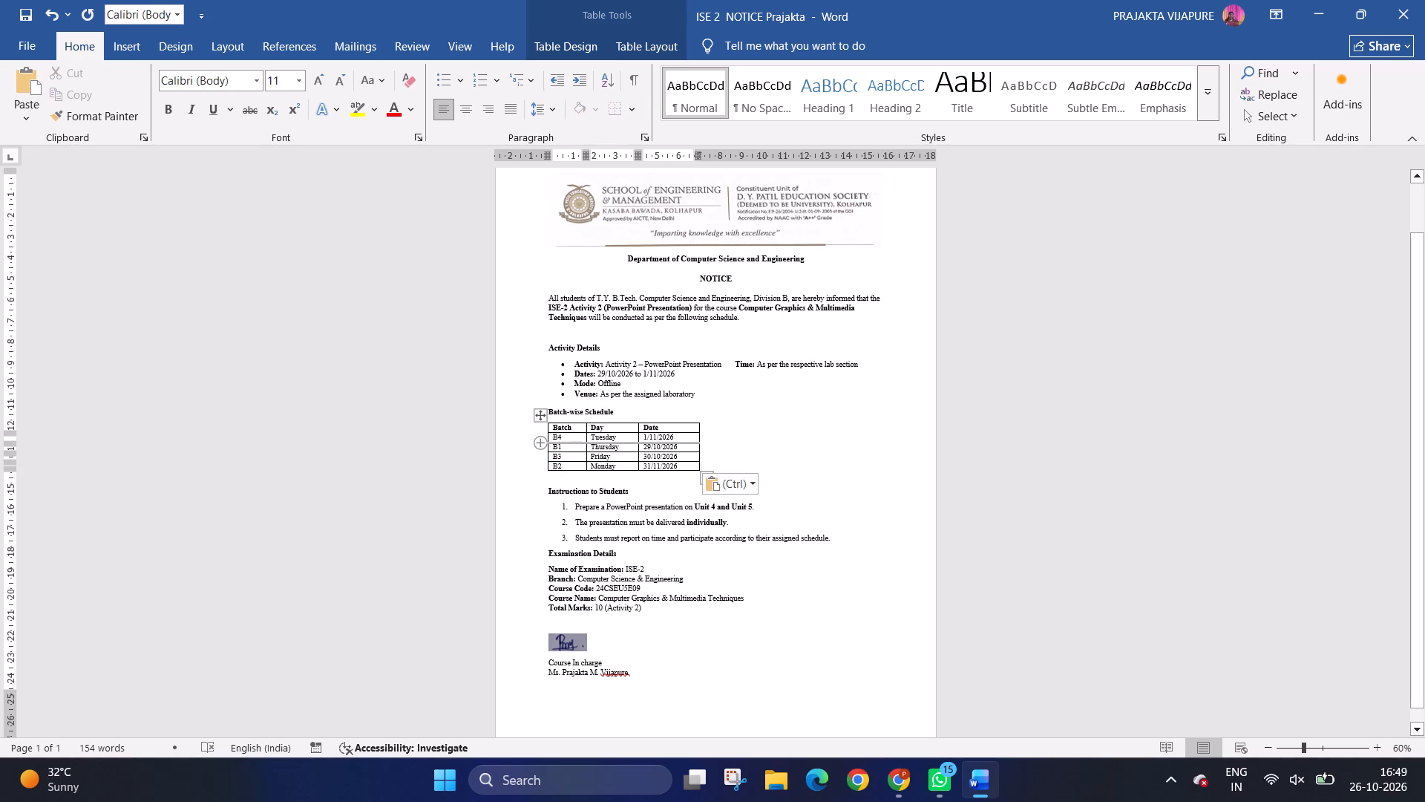
# Move the B4 Tuesday row to the end of the Batch-wise Schedule table, below the B2 row.
pyautogui.click(528, 440)
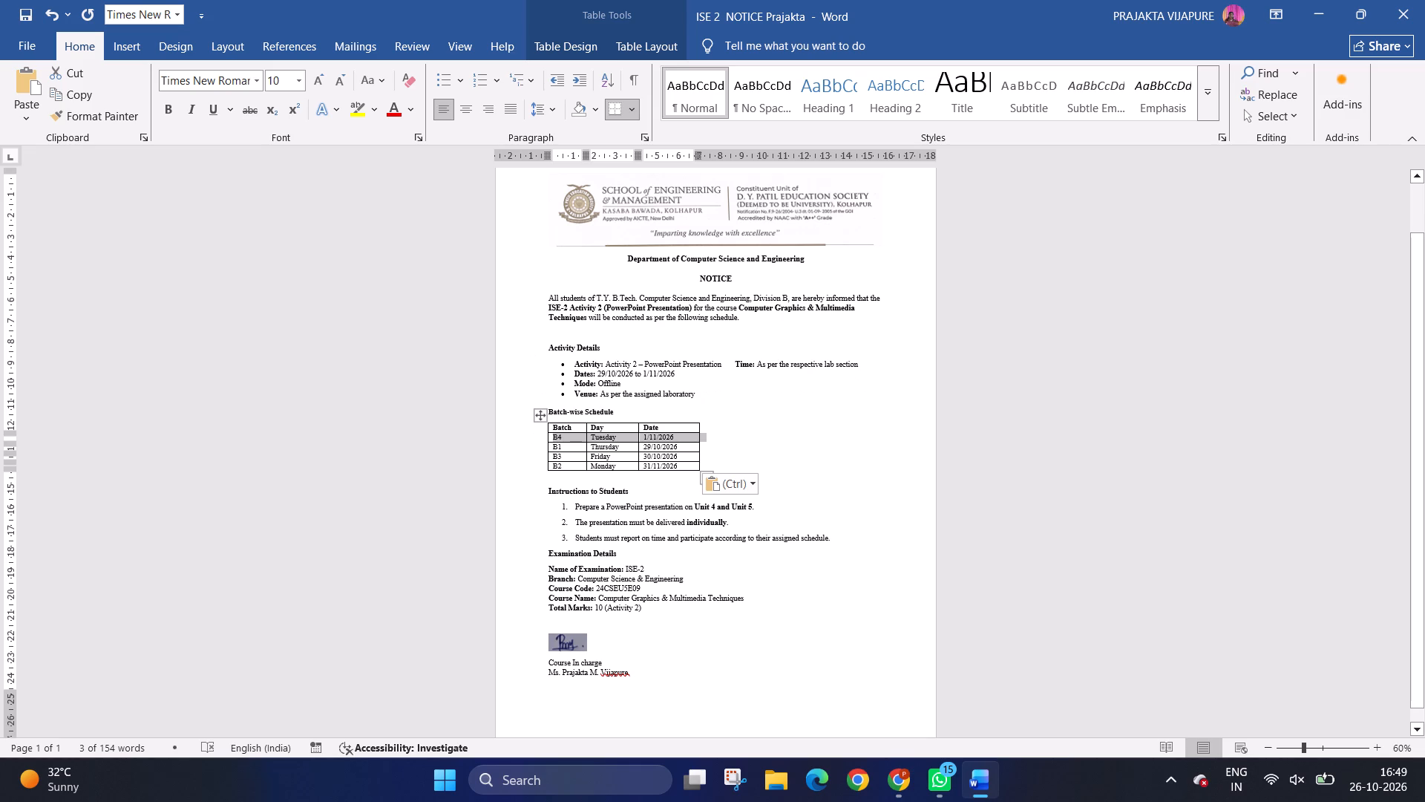
pyautogui.hotkey('ctrl', 'x')
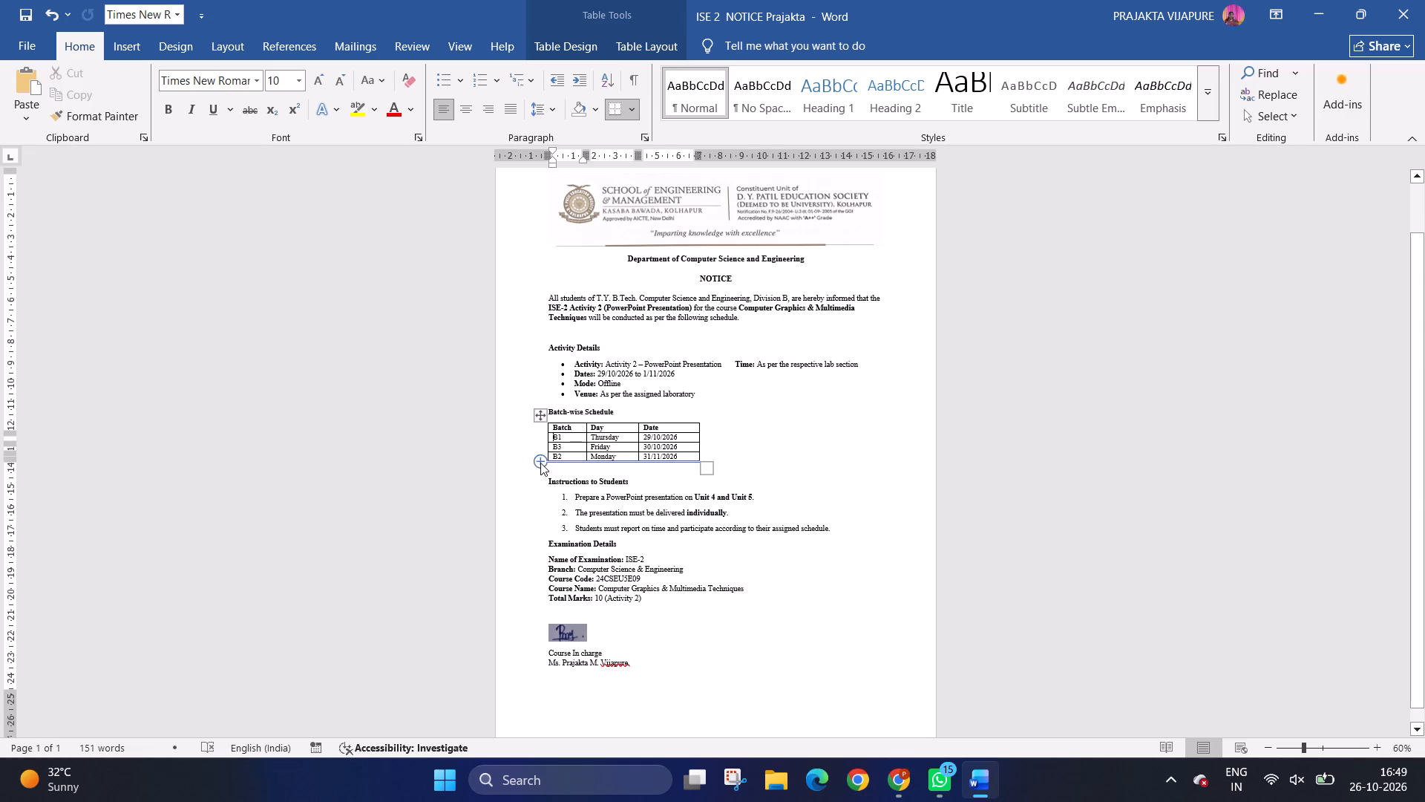
pyautogui.click(541, 460)
pyautogui.hotkey('ctrl', 'v')
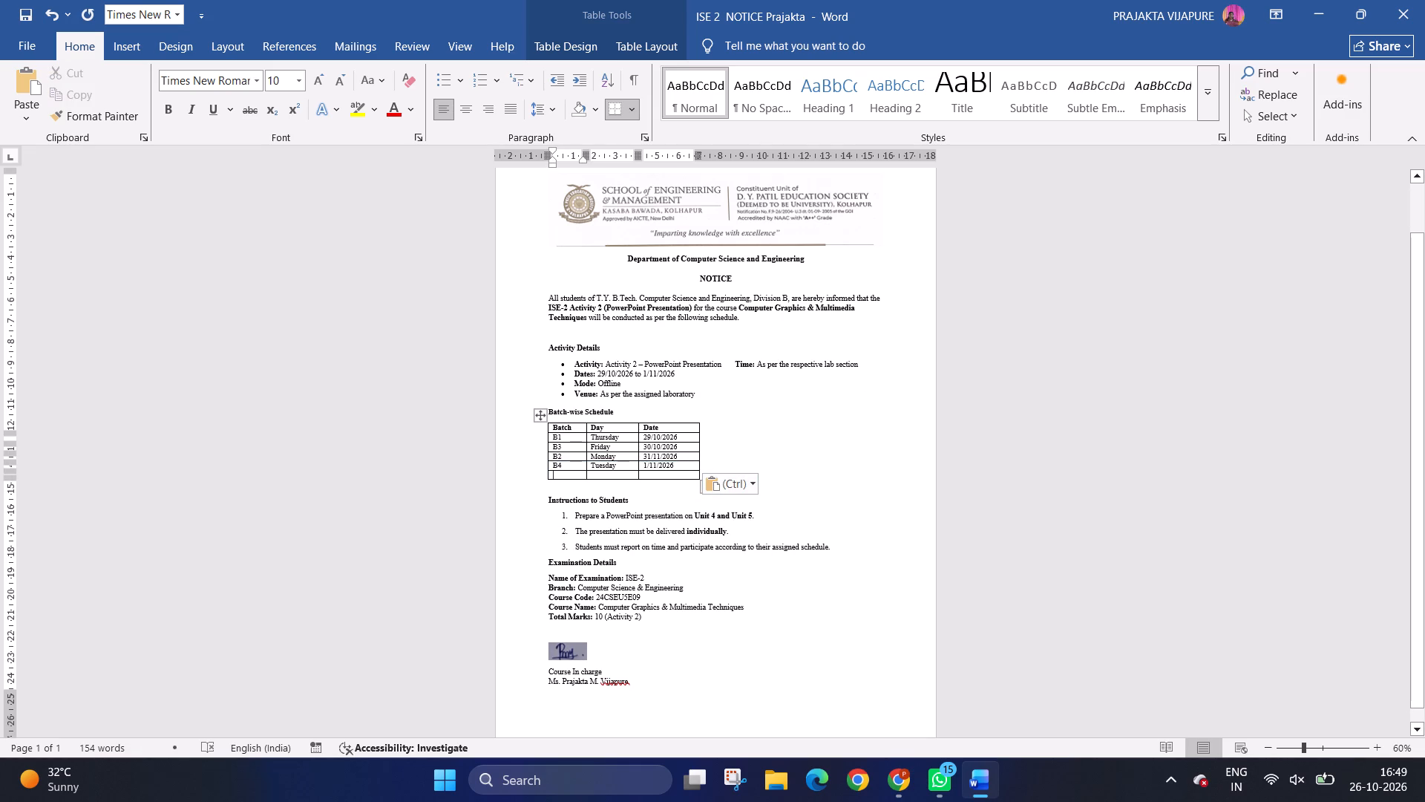
# Delete the empty rows below the B4 row in the Batch-wise Schedule table.
pyautogui.click(534, 473)
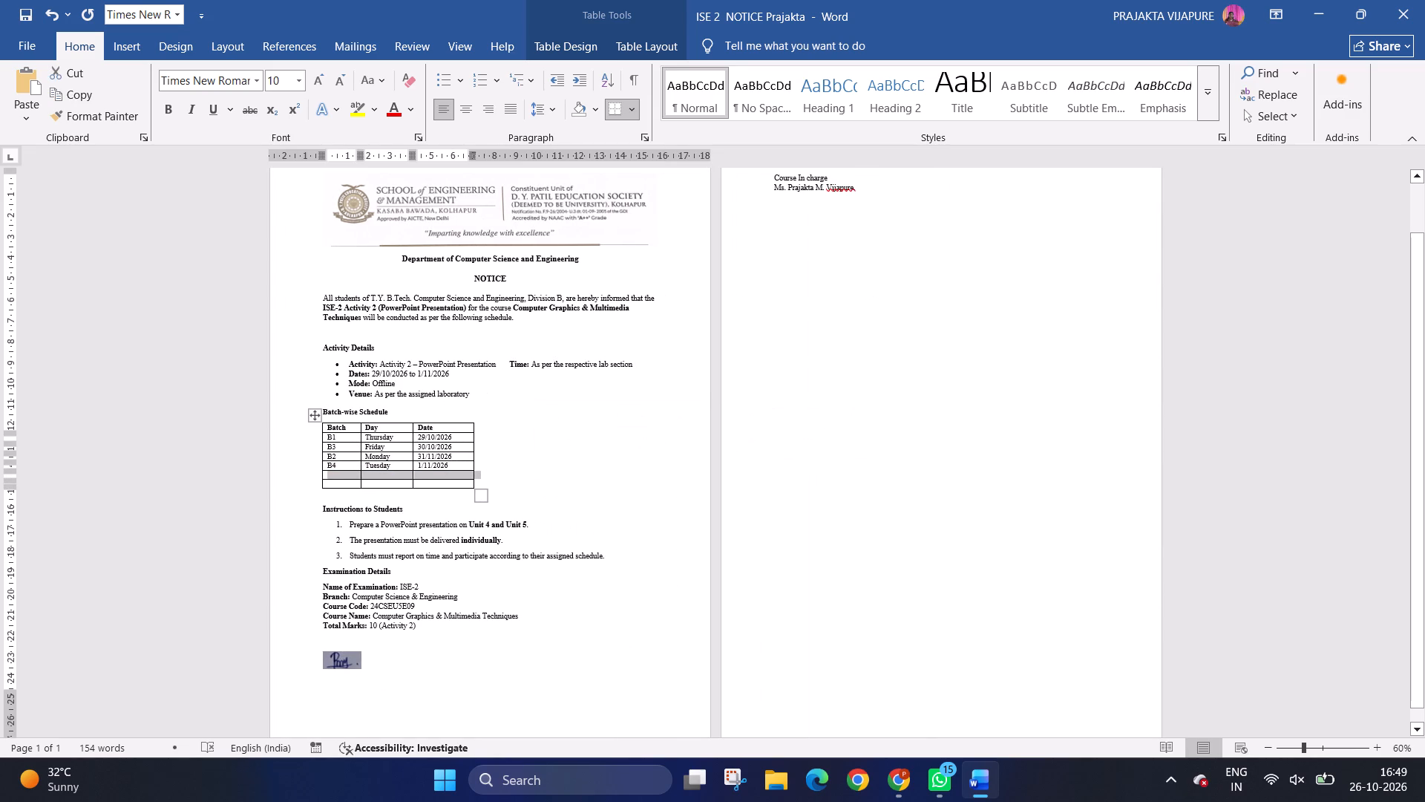
pyautogui.click(416, 486)
pyautogui.moveTo(295, 480); pyautogui.dragTo(295, 486)
pyautogui.click(562, 515)
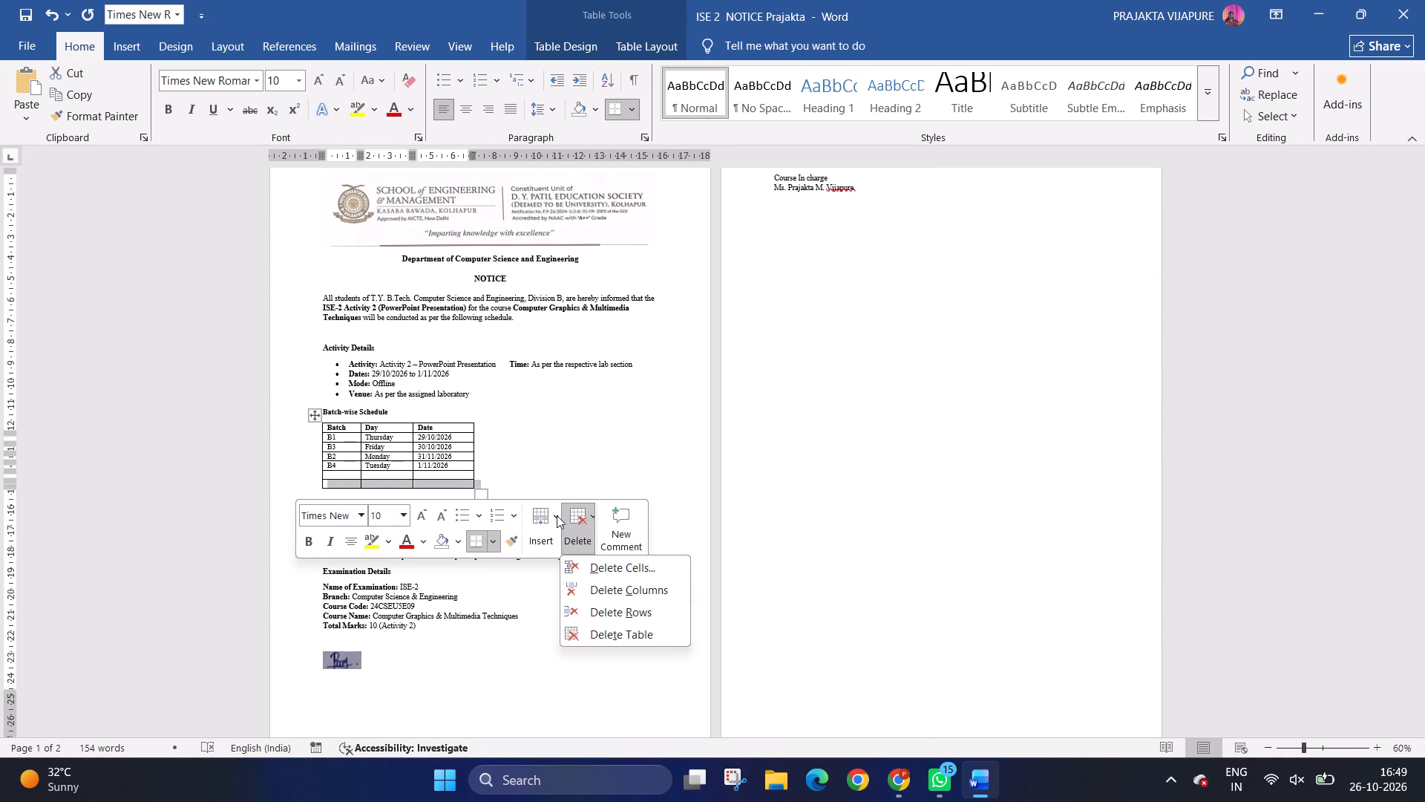
pyautogui.click(592, 567)
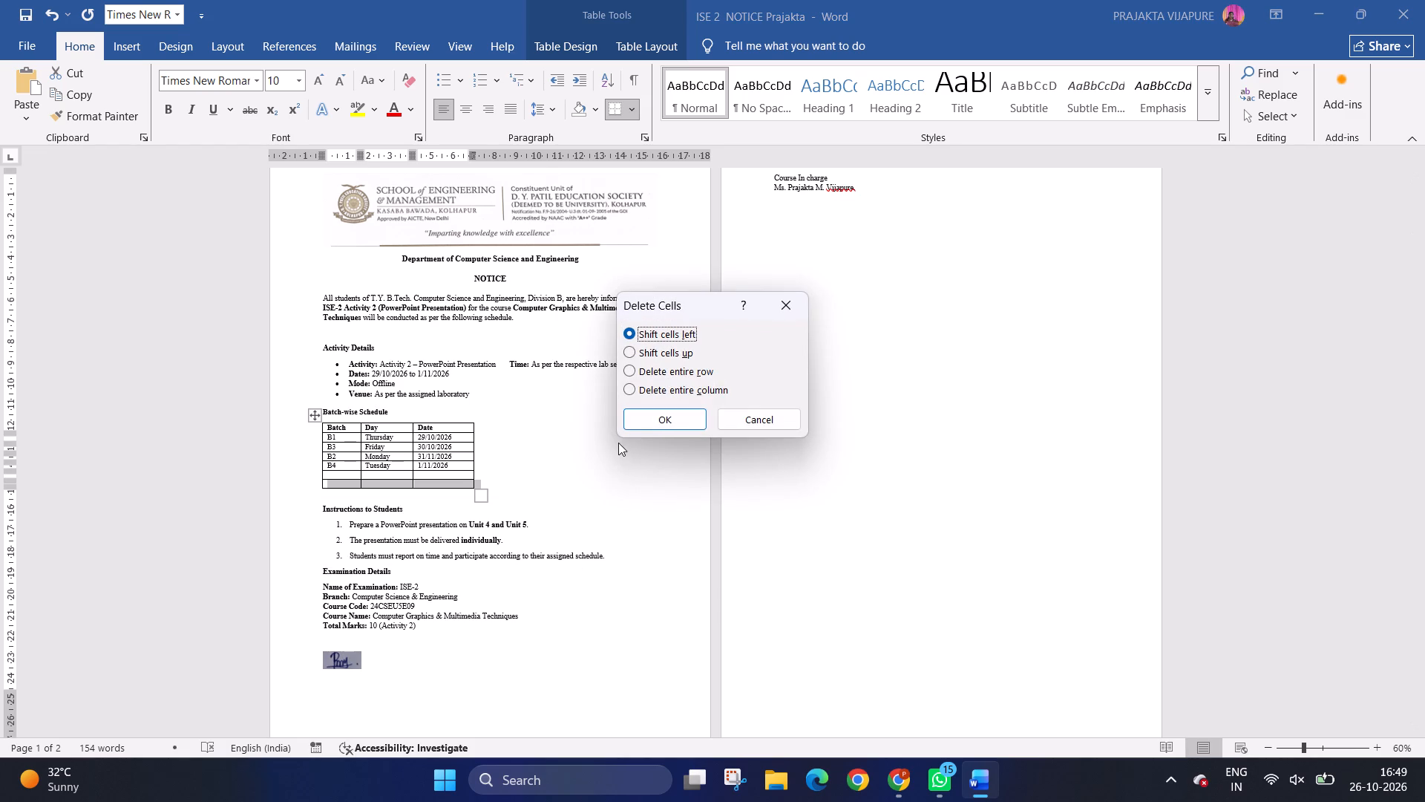
pyautogui.click(645, 420)
pyautogui.click(531, 477)
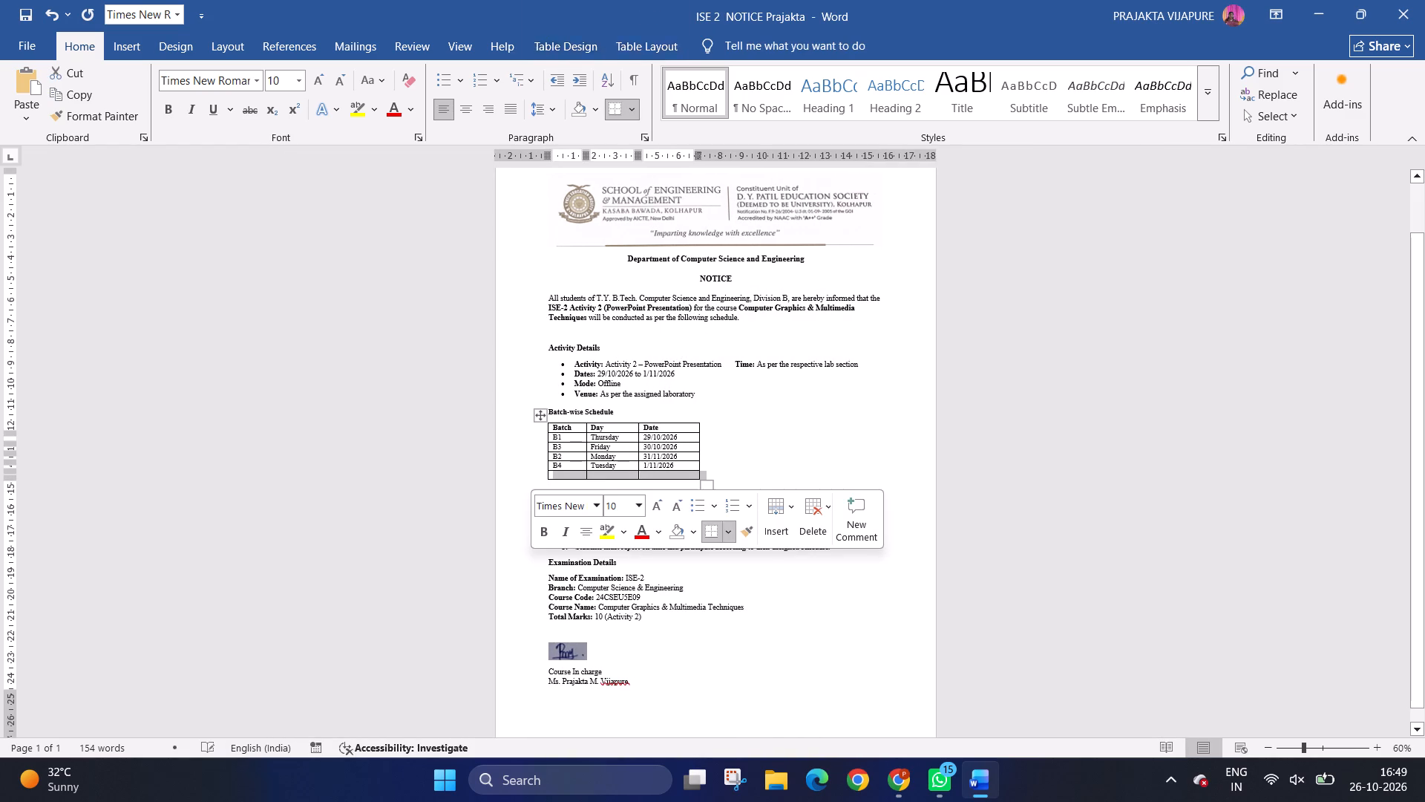
pyautogui.click(799, 515)
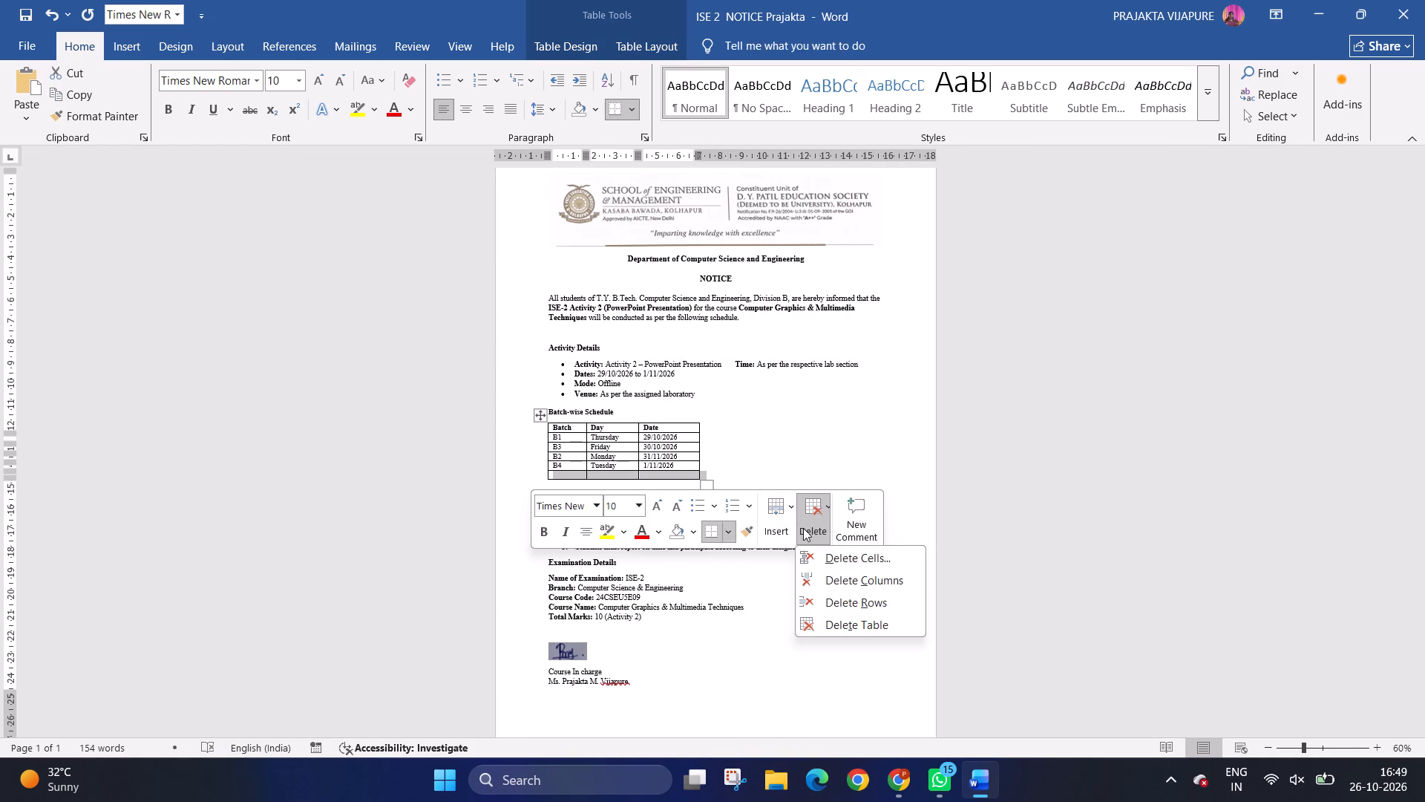
pyautogui.click(816, 564)
pyautogui.click(685, 408)
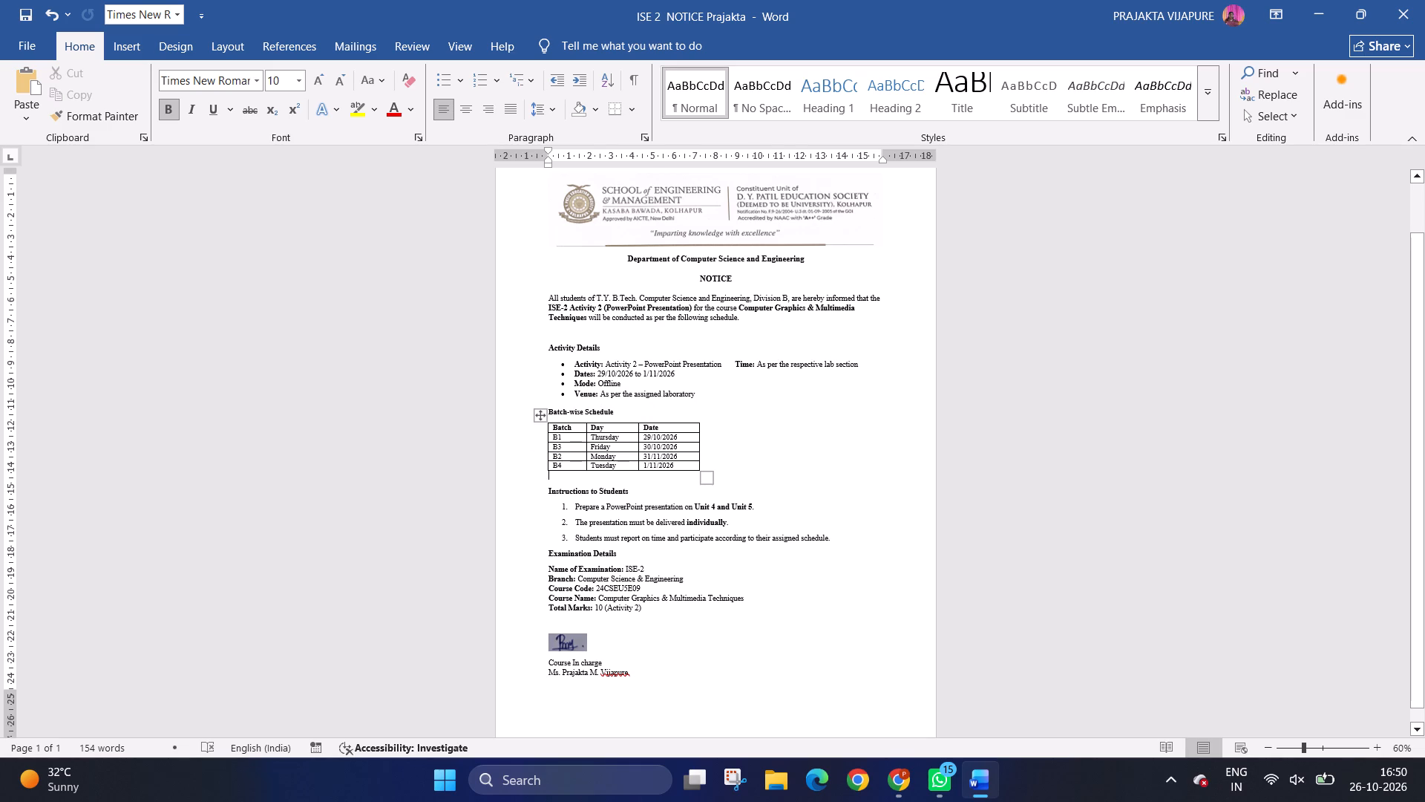
# Save the ISE-2 notice with the reordered batch schedule.
pyautogui.click(744, 435)
pyautogui.hotkey('ctrl', 's')
pyautogui.hotkey('ctrl', 's')
pyautogui.hotkey('ctrl', 's')
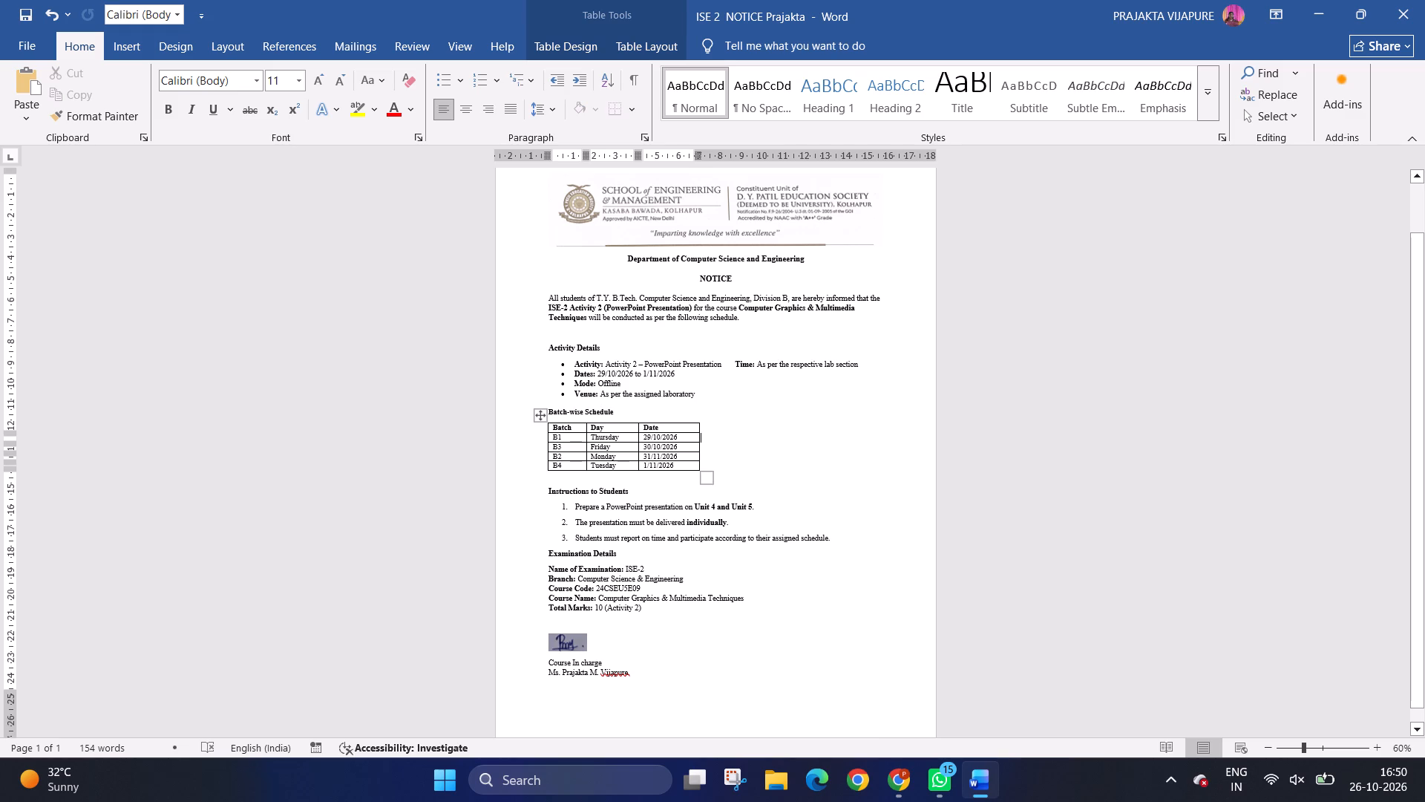
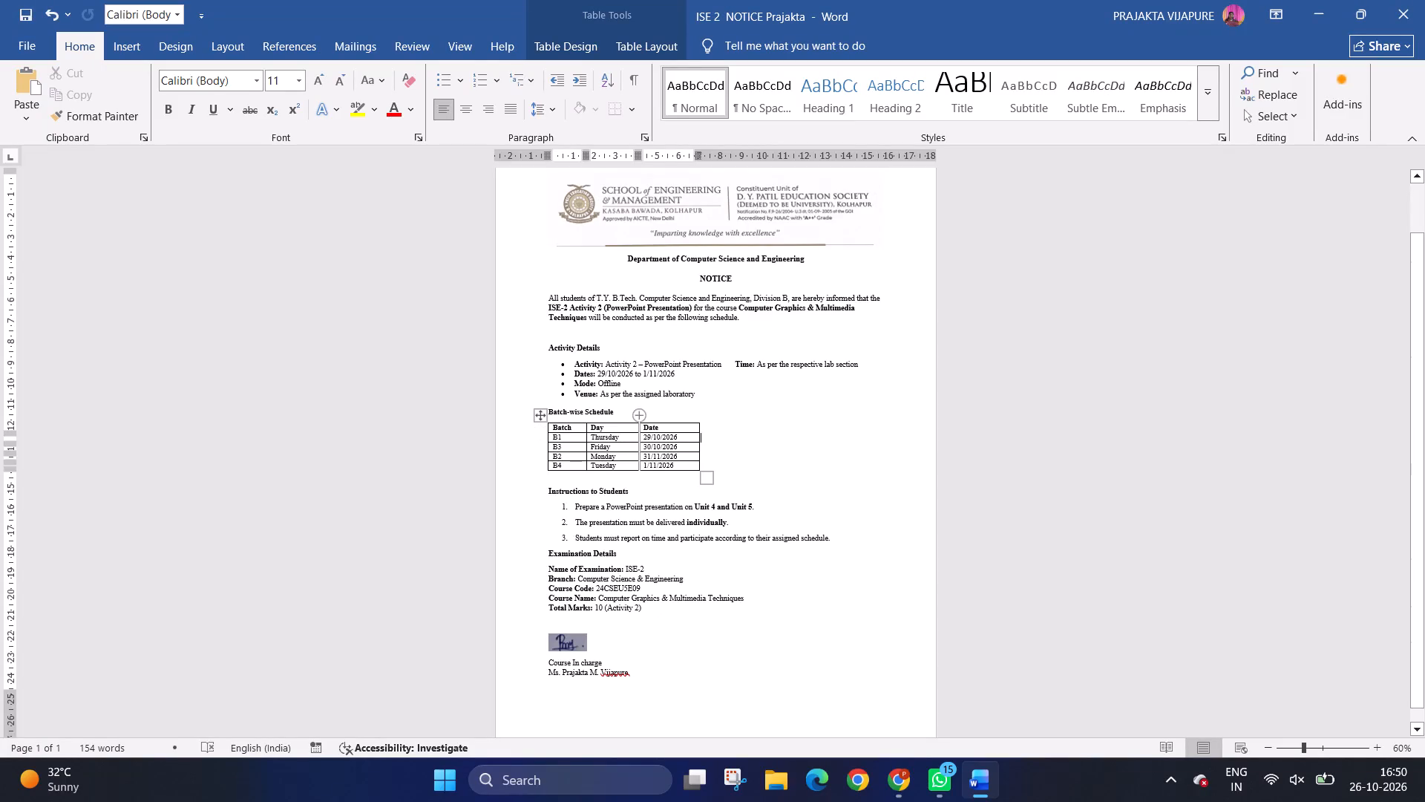
# Save the ISE-2 notice again with the Dates line kept as it is.
pyautogui.click(635, 371)
pyautogui.press('space')
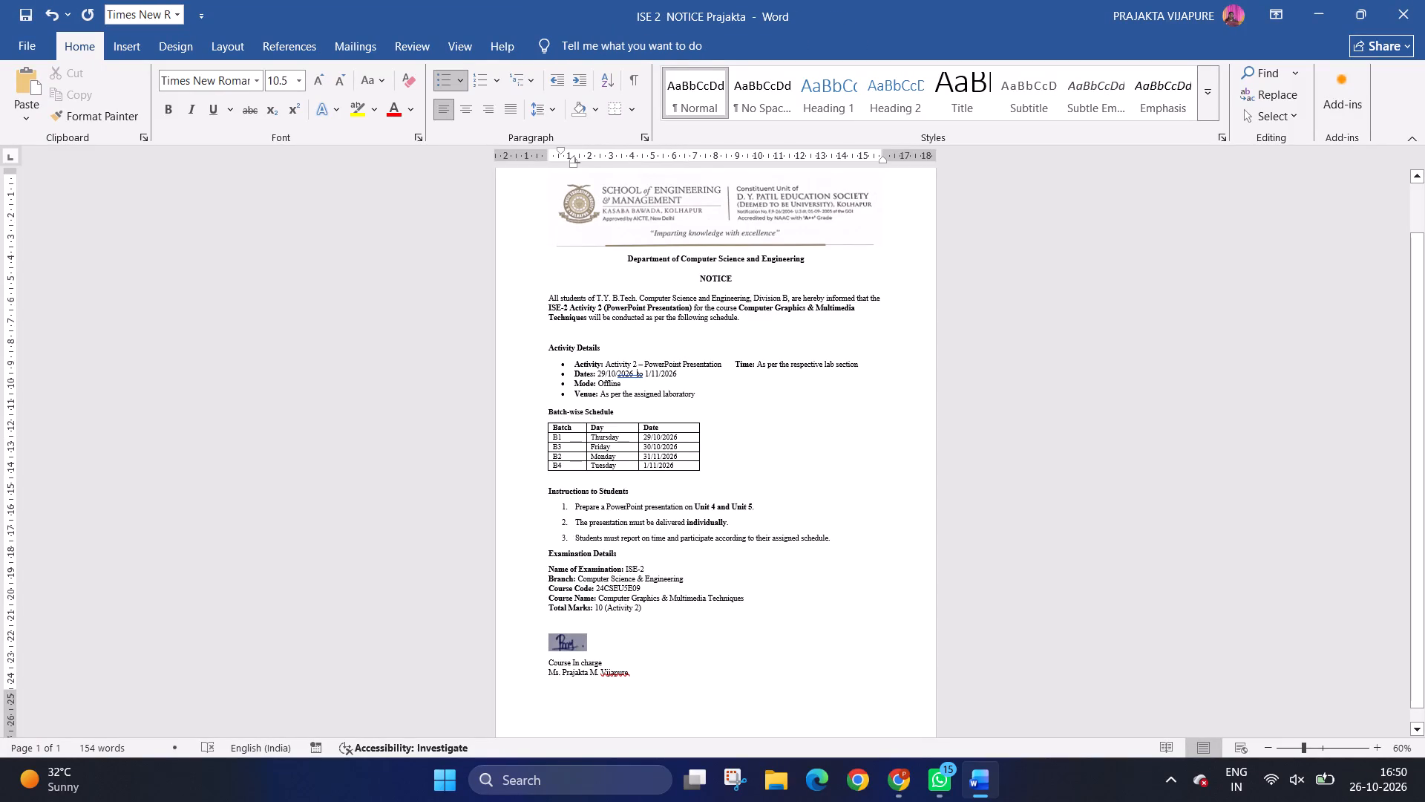
pyautogui.press('BackSpace')
pyautogui.hotkey('ctrl', 's')
pyautogui.hotkey('ctrl', 's')
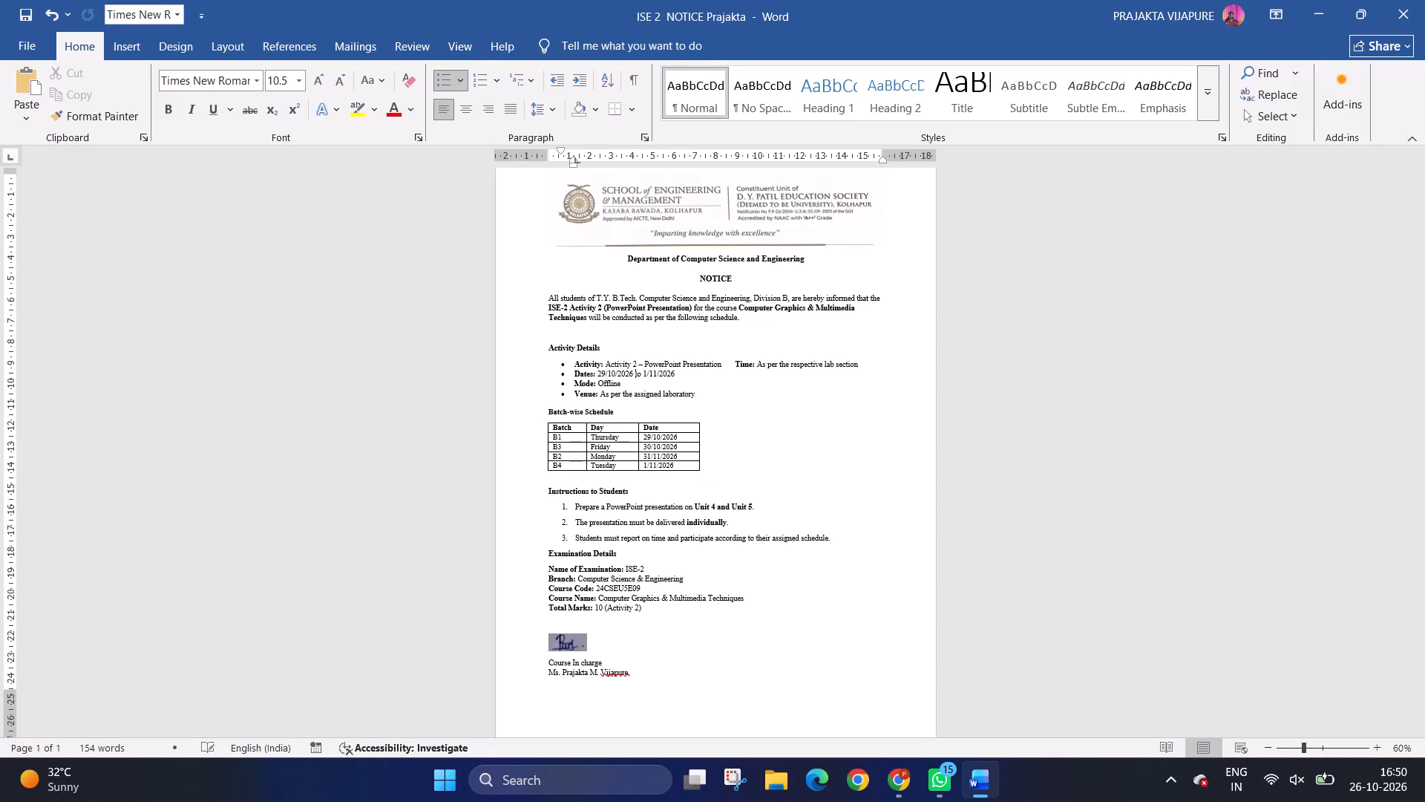
pyautogui.hotkey('ctrl', 's')
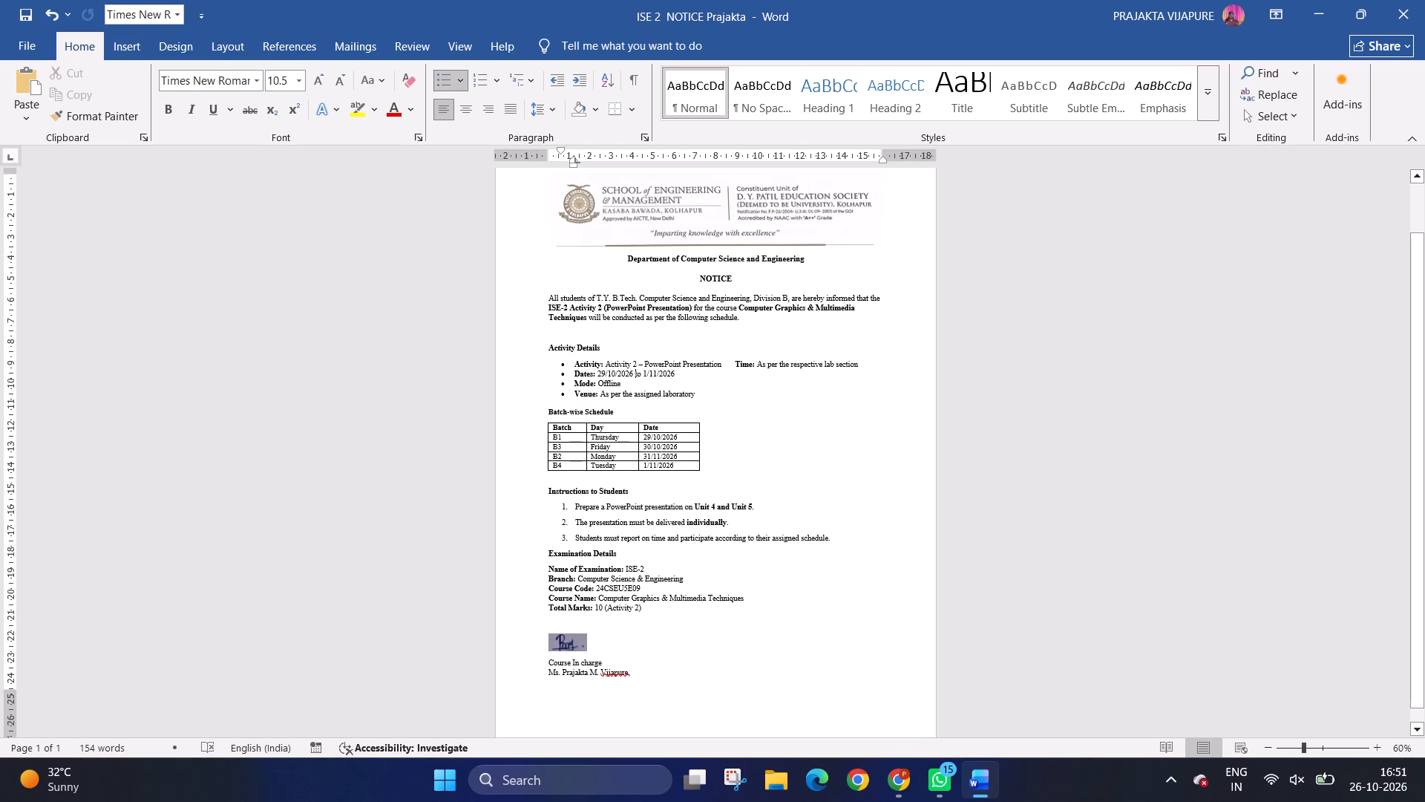
# Export the notice as a standard-quality PDF to the Graphics Lab and notes folder, keeping the document's file name and opening it after publishing.
pyautogui.click(30, 42)
pyautogui.click(84, 448)
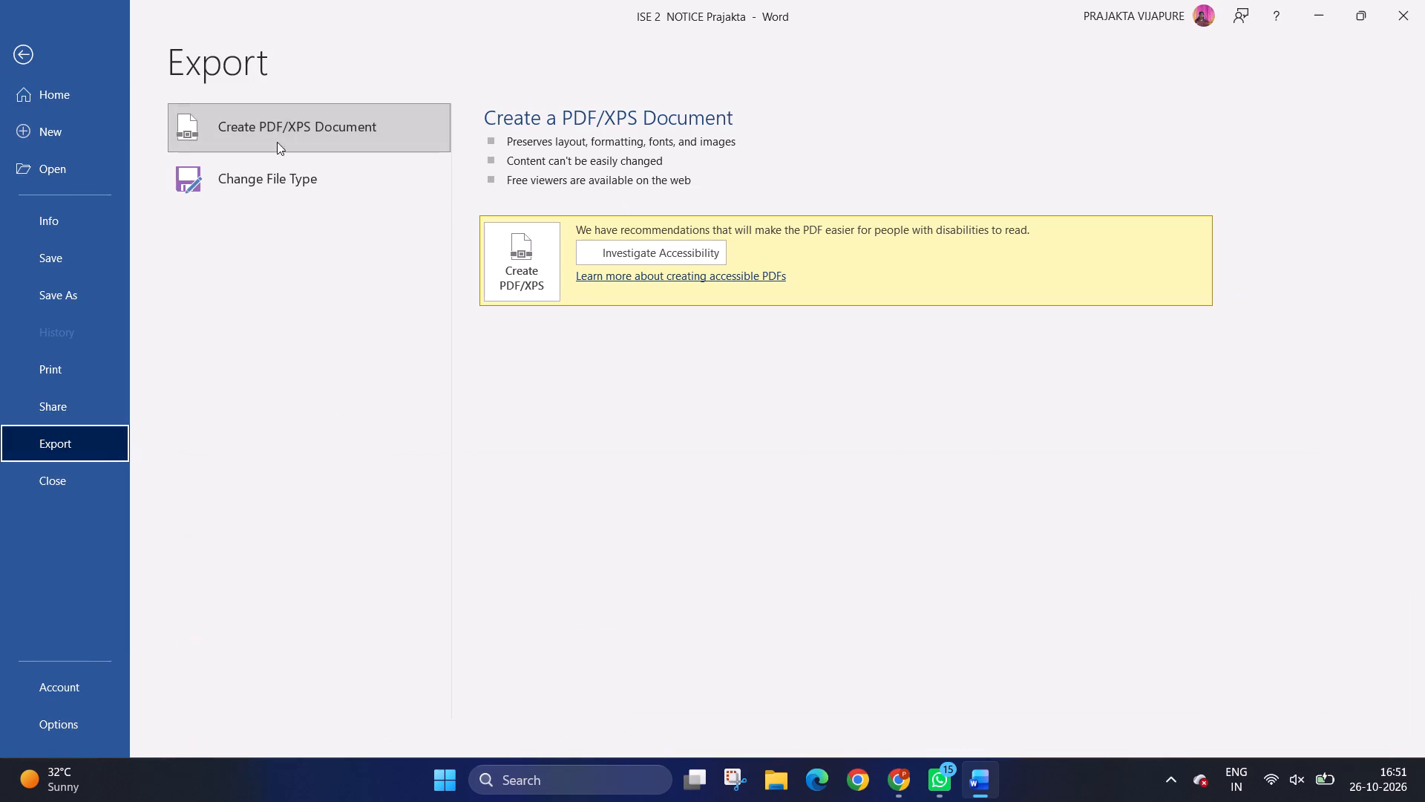
pyautogui.click(283, 118)
pyautogui.click(509, 254)
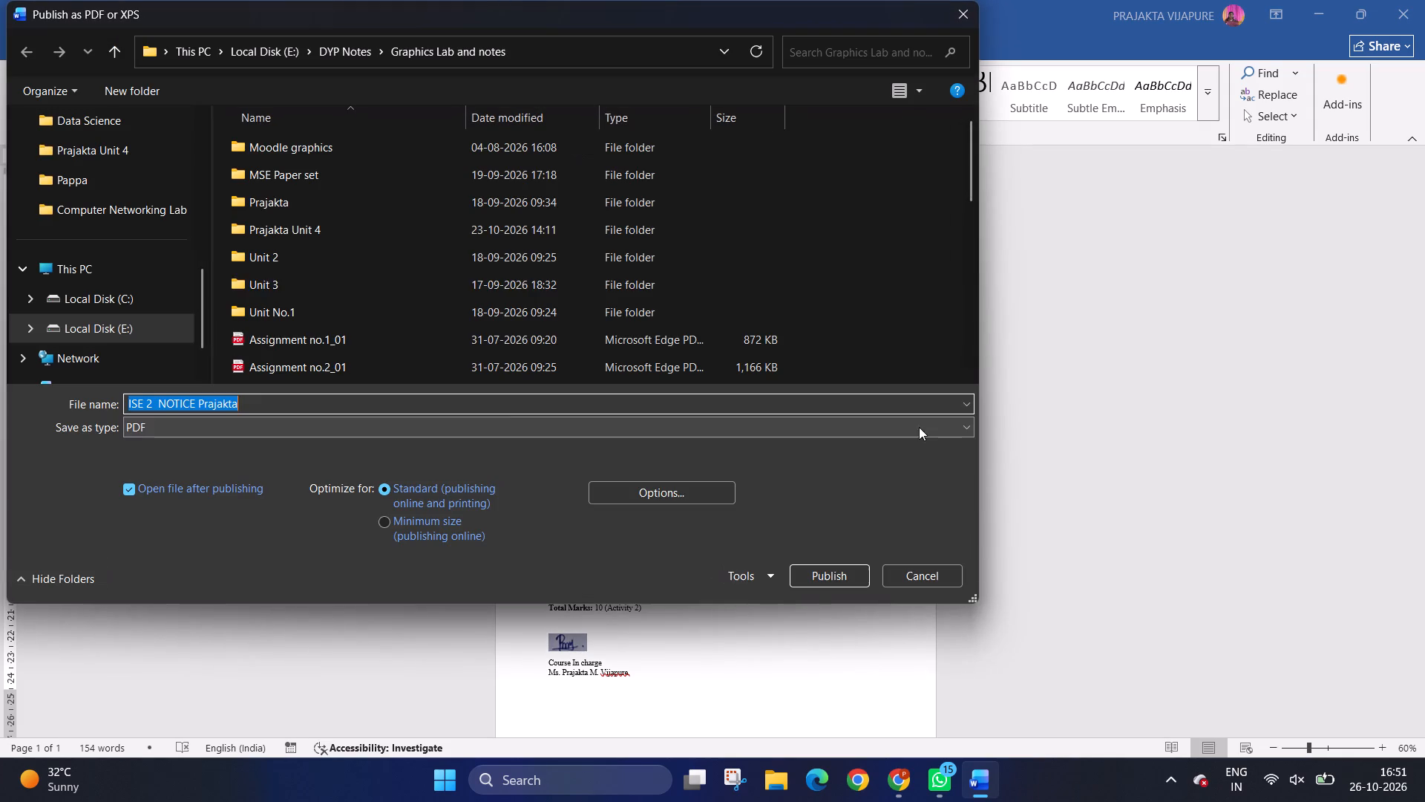
pyautogui.scroll(1, 131, 183)
pyautogui.click(131, 187)
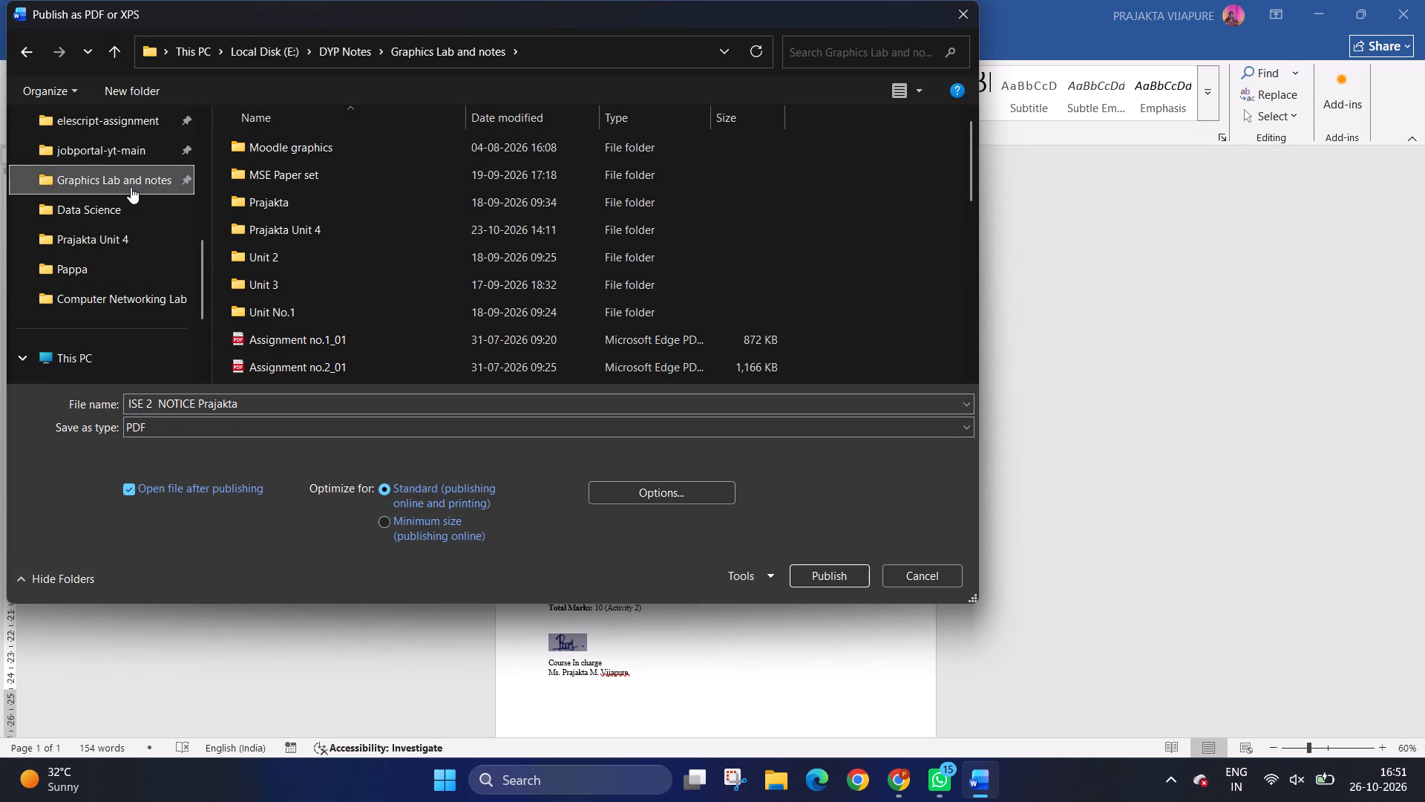
pyautogui.scroll(1, 131, 187)
pyautogui.doubleClick(259, 401)
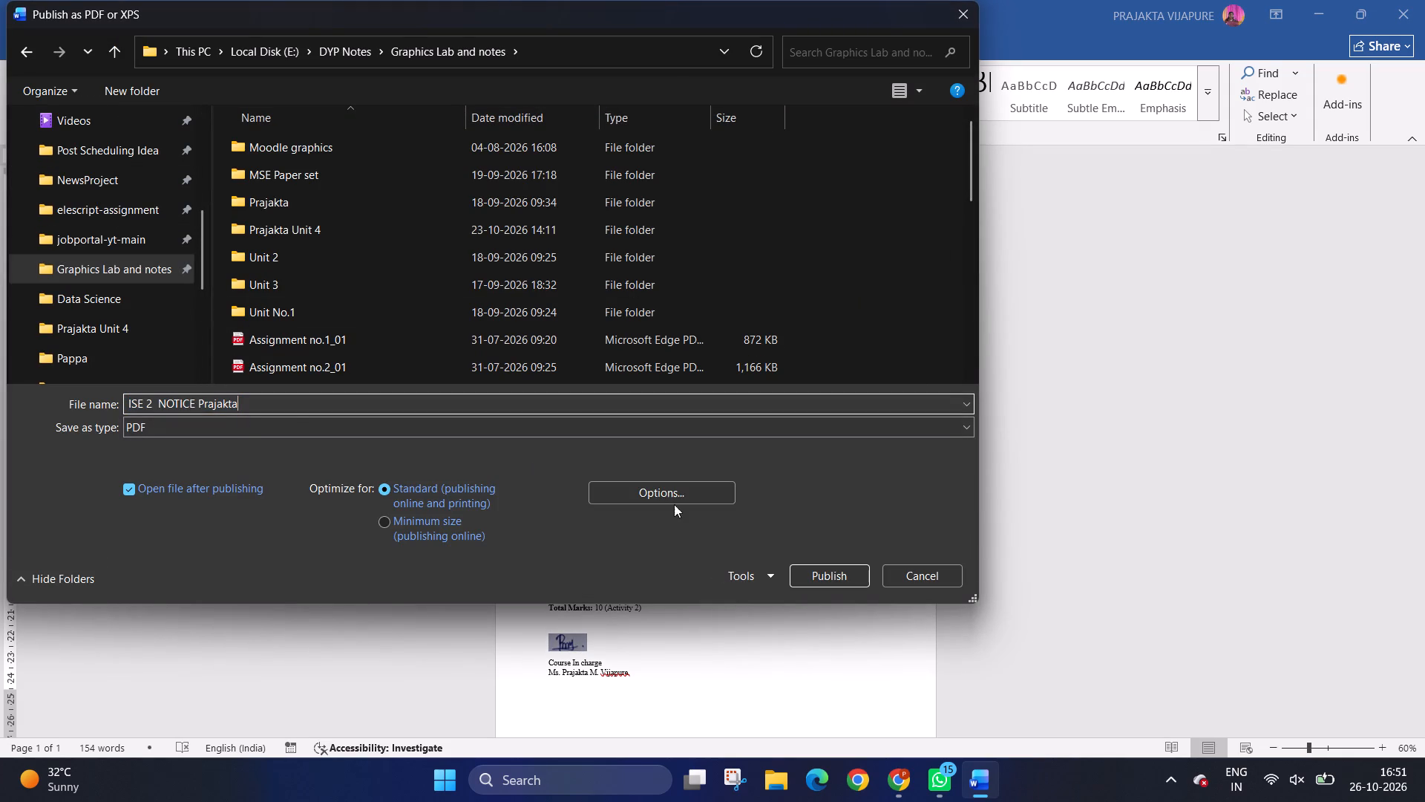
pyautogui.click(838, 581)
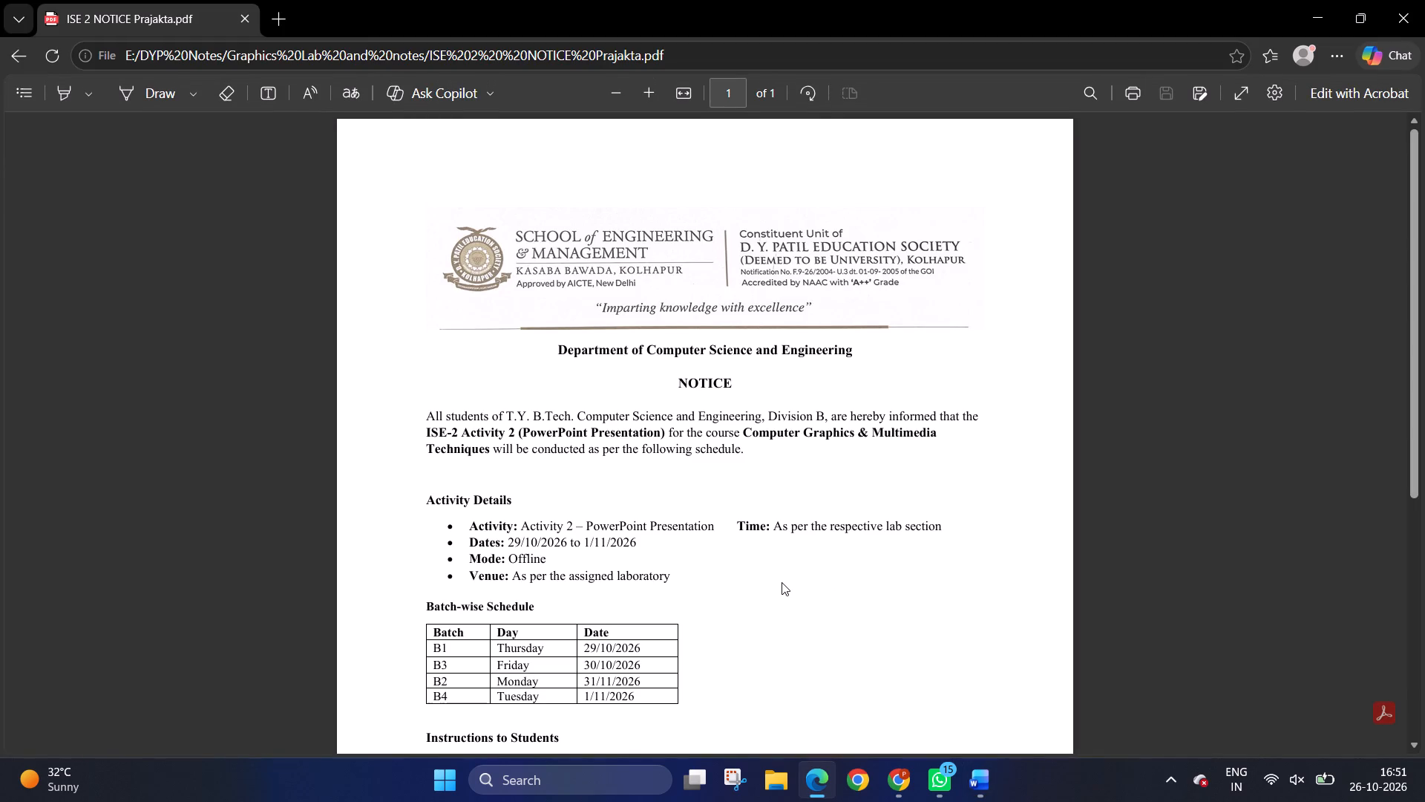
# Review the whole page of the exported PDF notice, from the letterhead to the signature block.
pyautogui.scroll(-2, 779, 581)
pyautogui.keyDown('ctrl'); pyautogui.scroll(-1, 778, 567); pyautogui.keyUp('ctrl')
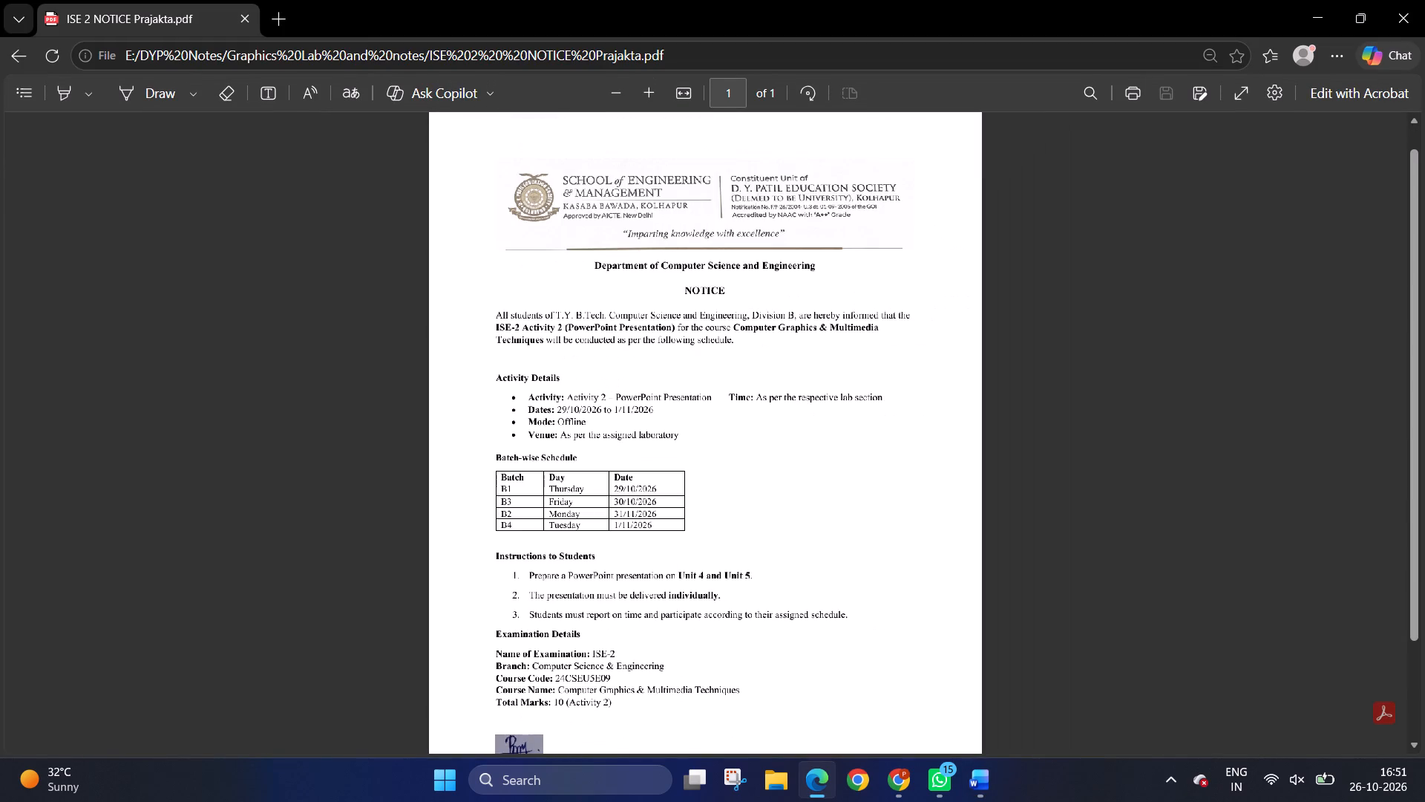
pyautogui.scroll(-1, 778, 567)
pyautogui.scroll(1, 778, 567)
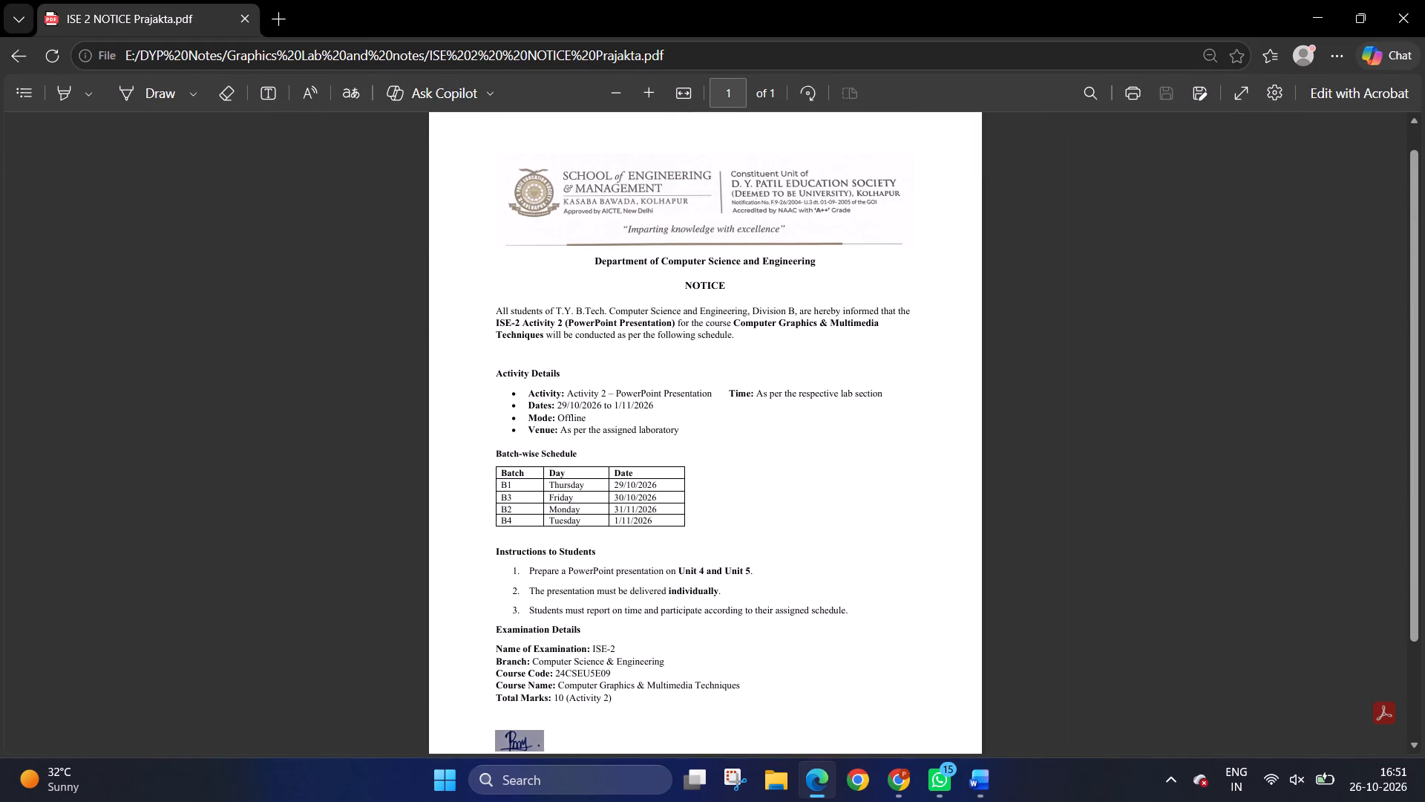
pyautogui.keyDown('ctrl'); pyautogui.scroll(-1, 778, 567); pyautogui.keyUp('ctrl')
pyautogui.keyDown('ctrl'); pyautogui.scroll(1, 778, 567); pyautogui.keyUp('ctrl')
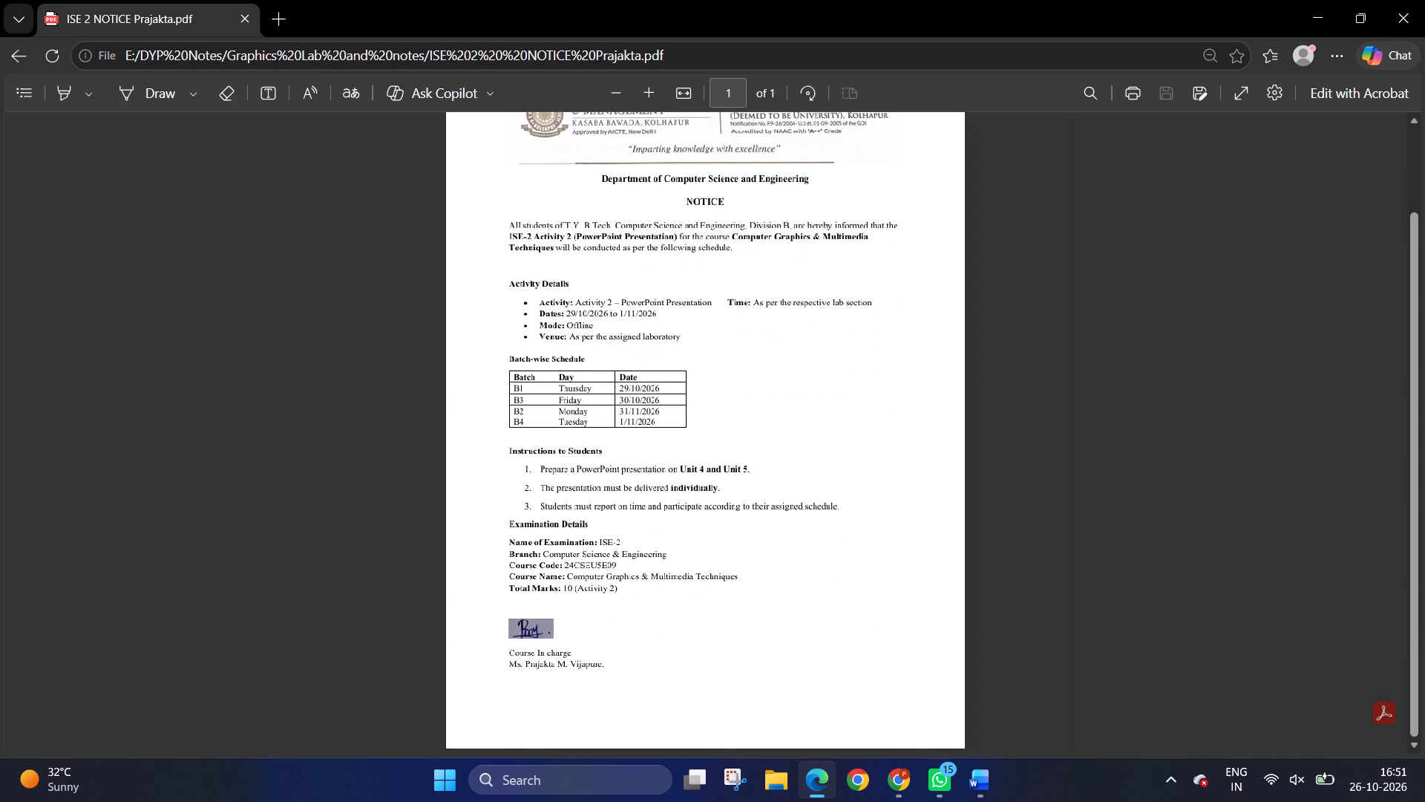
pyautogui.scroll(1, 784, 506)
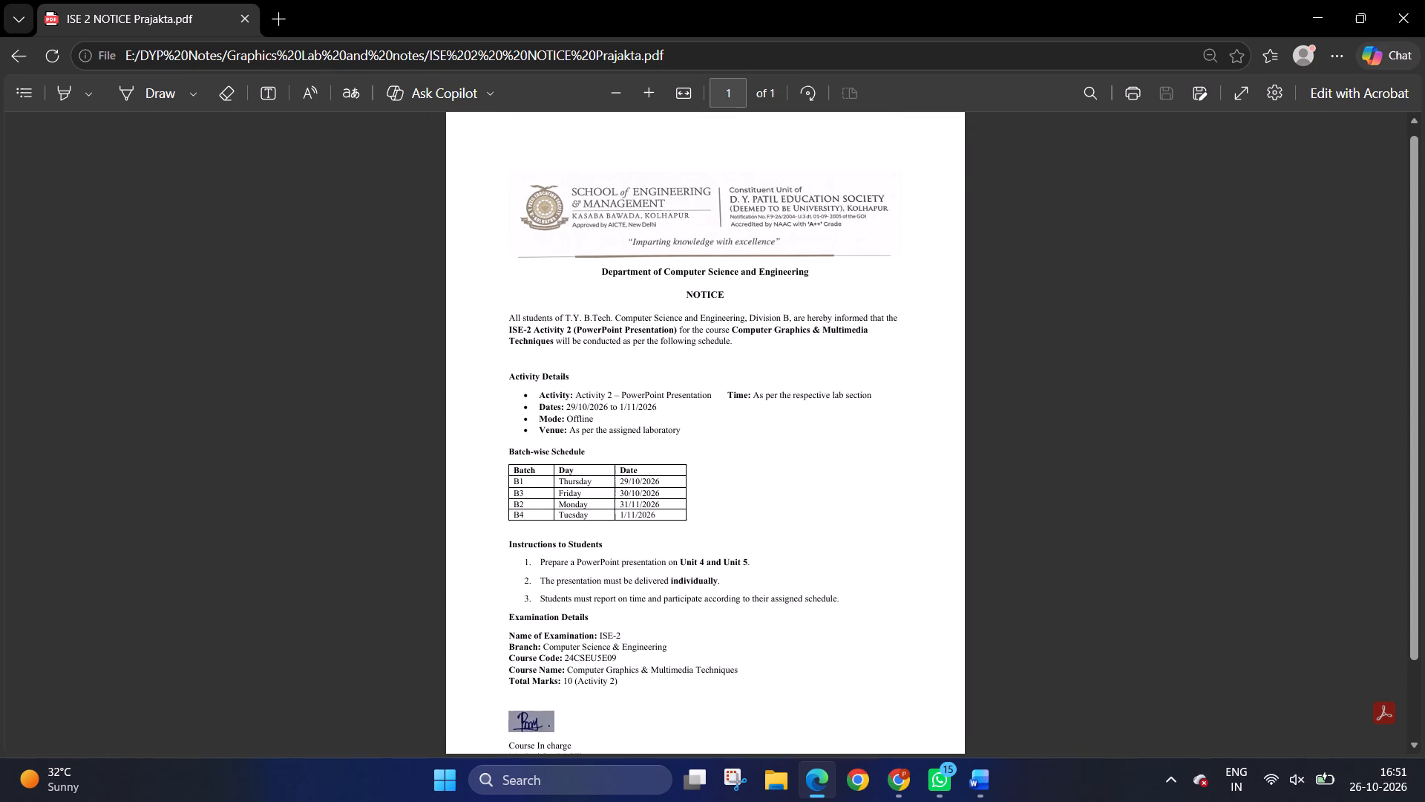
pyautogui.scroll(-1, 784, 506)
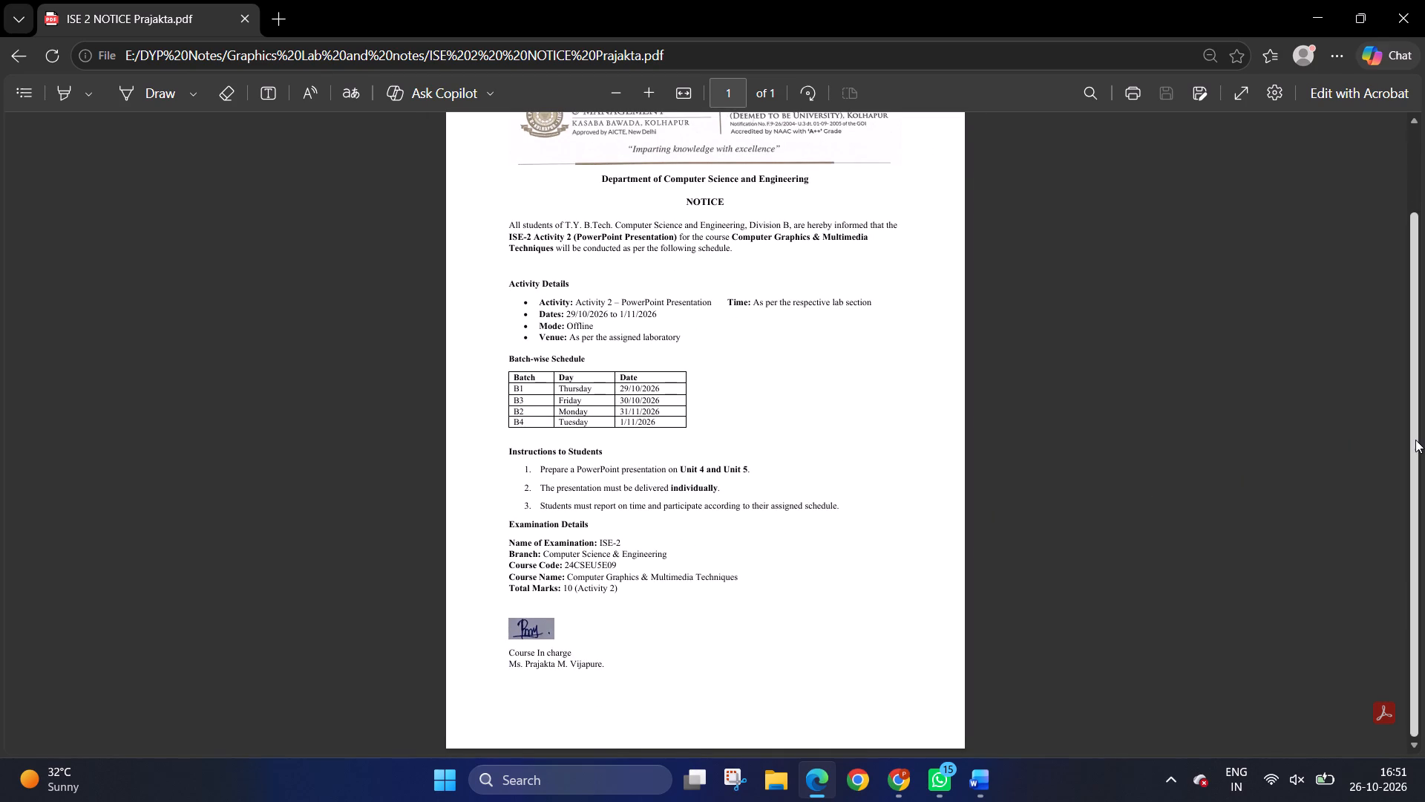
# Capture the PDF notice from letterhead to course in-charge signature with Snipping Tool and copy the screenshot.
pyautogui.moveTo(1415, 440); pyautogui.dragTo(1412, 387)
pyautogui.click(729, 780)
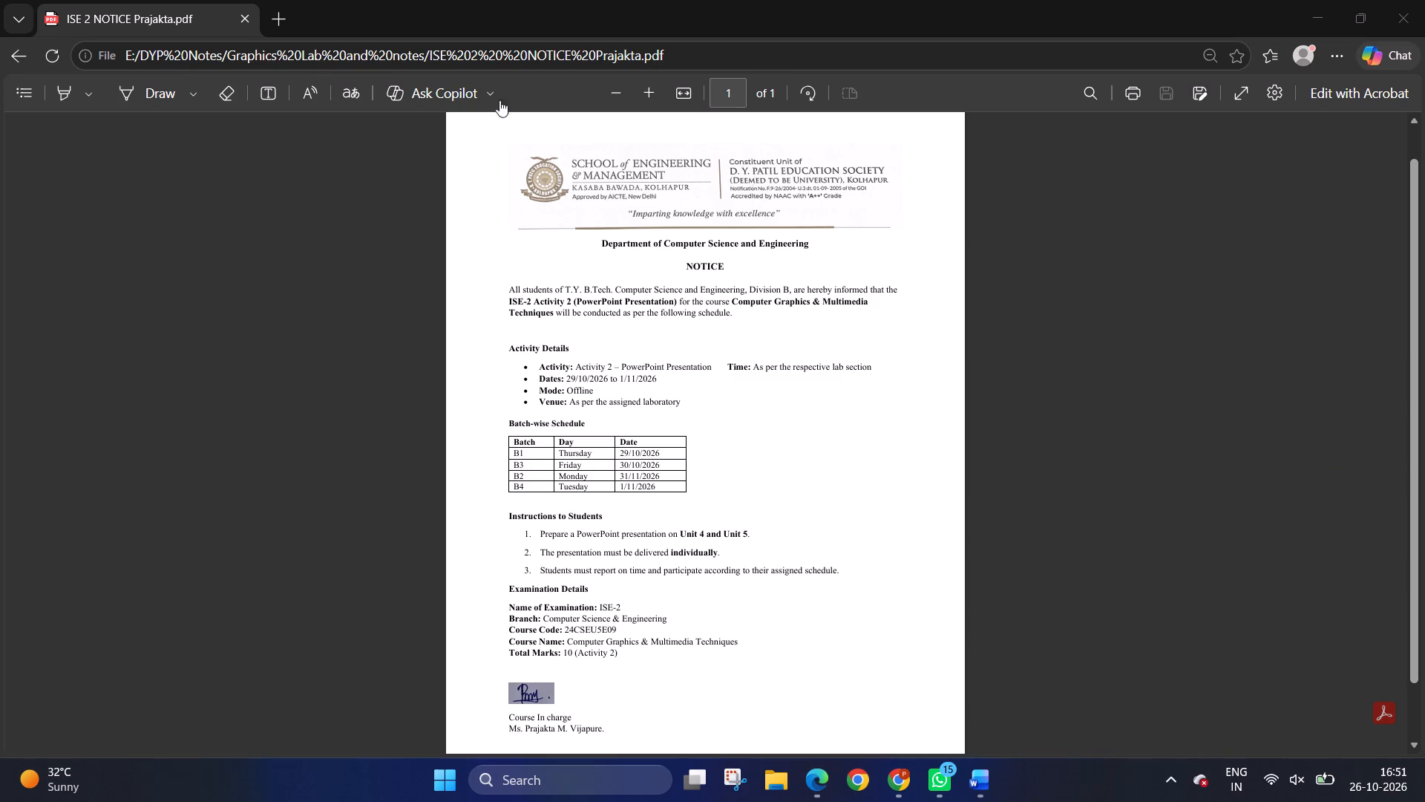
pyautogui.click(556, 332)
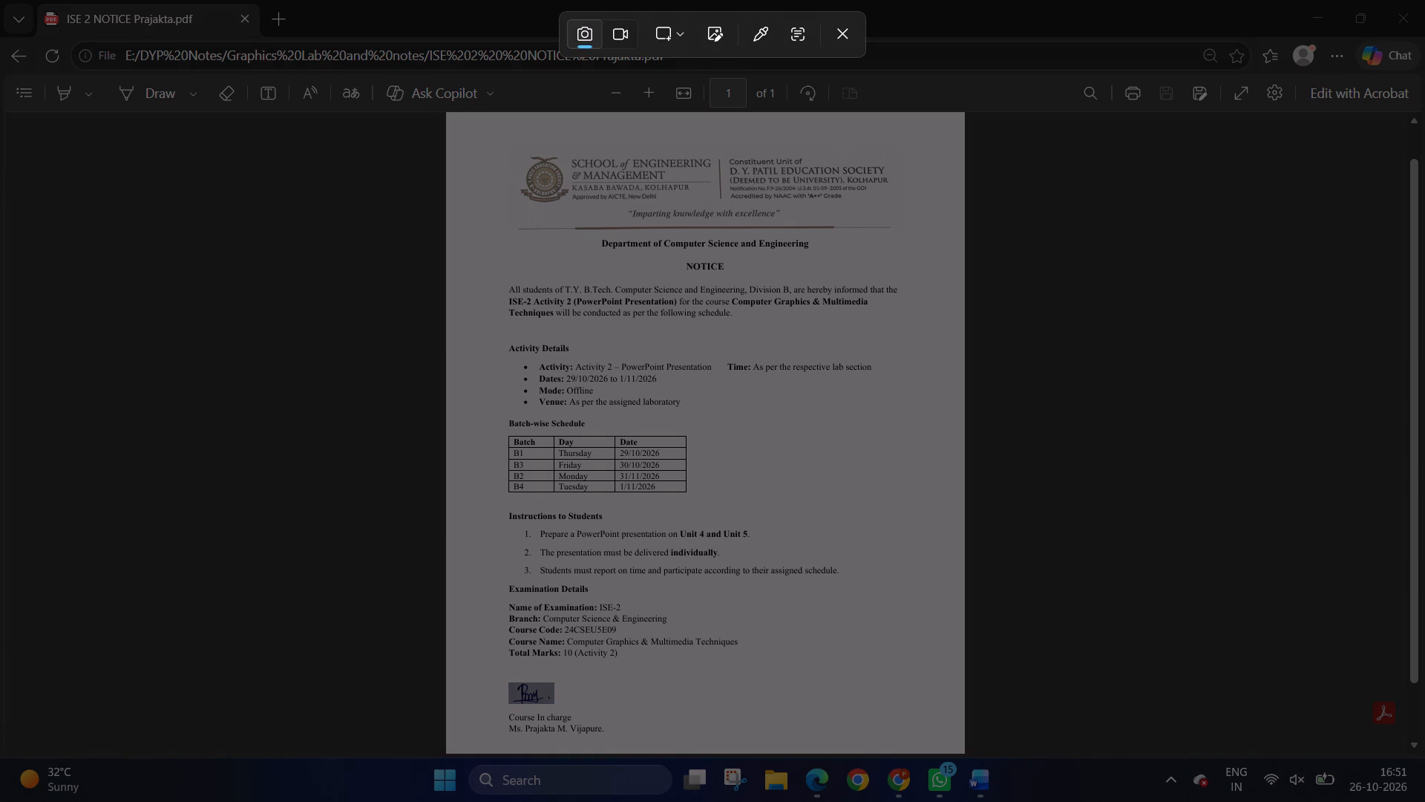
pyautogui.moveTo(454, 140); pyautogui.dragTo(880, 720)
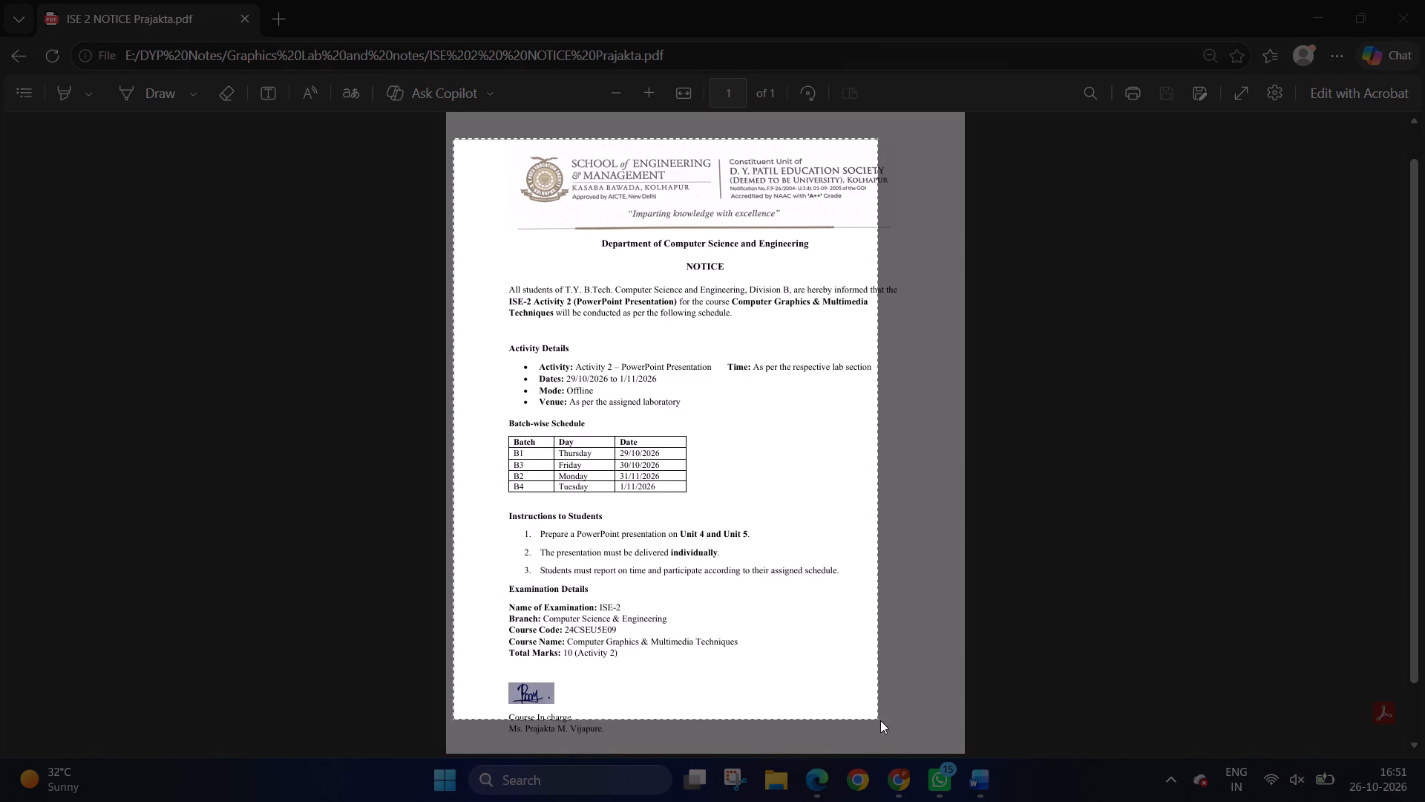
pyautogui.moveTo(880, 720); pyautogui.dragTo(955, 745)
pyautogui.rightClick(836, 464)
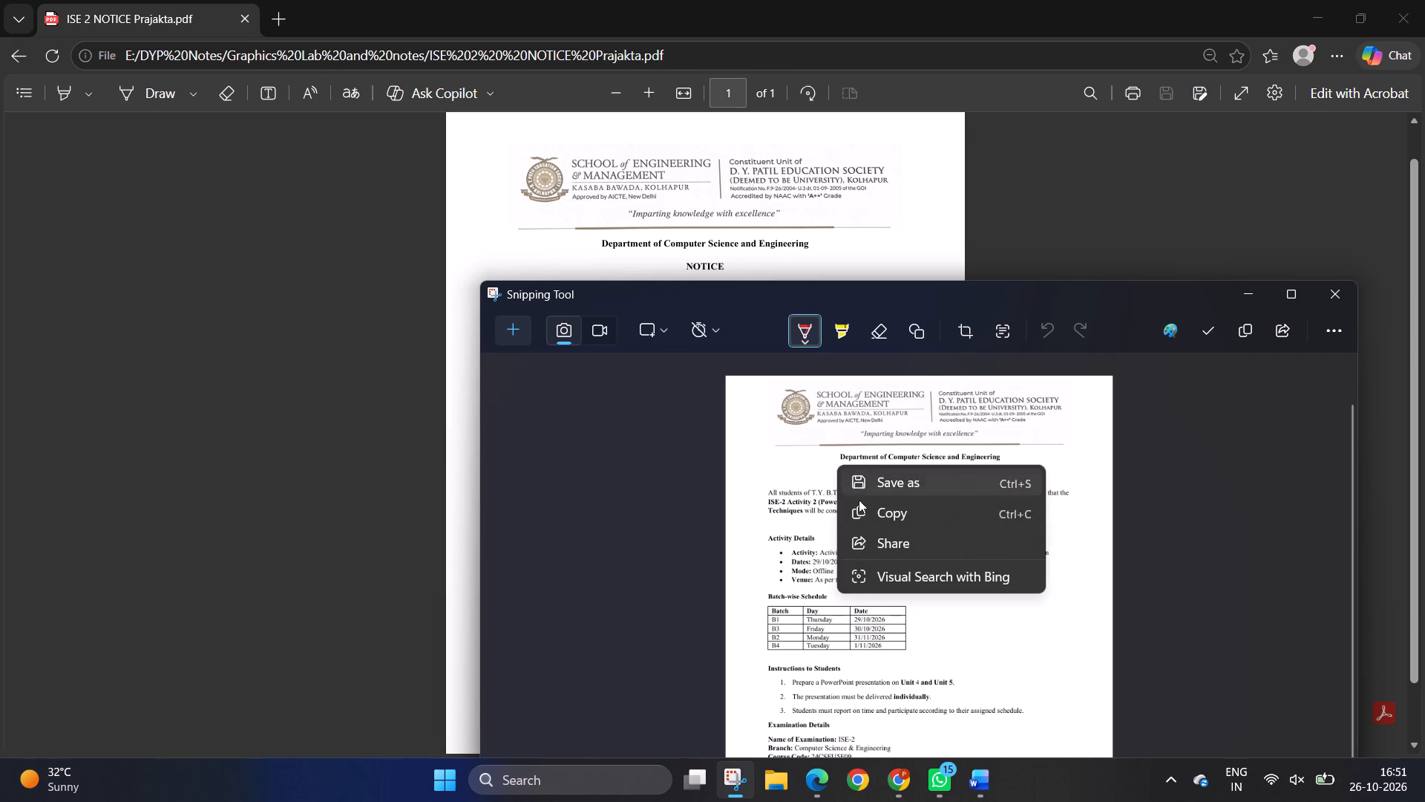
pyautogui.click(867, 511)
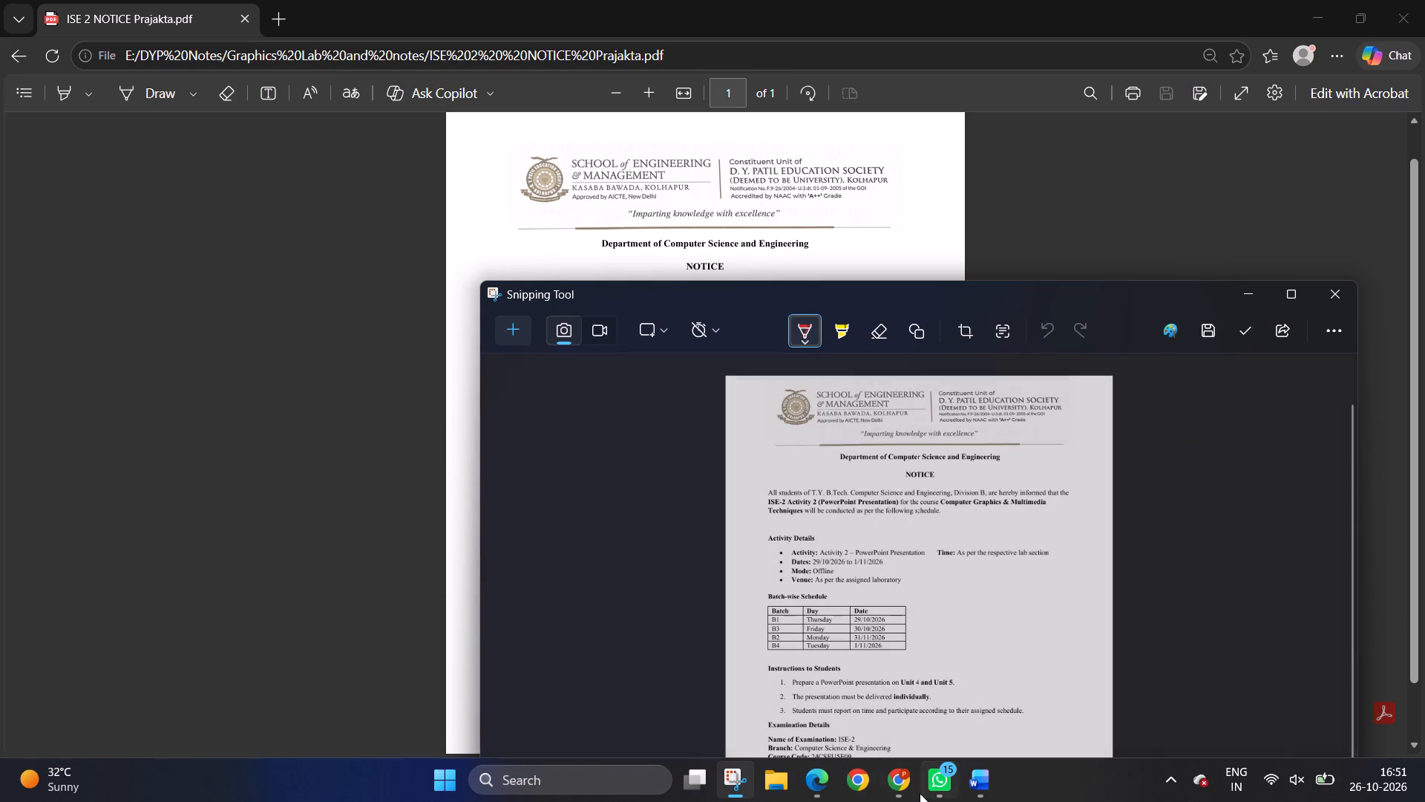
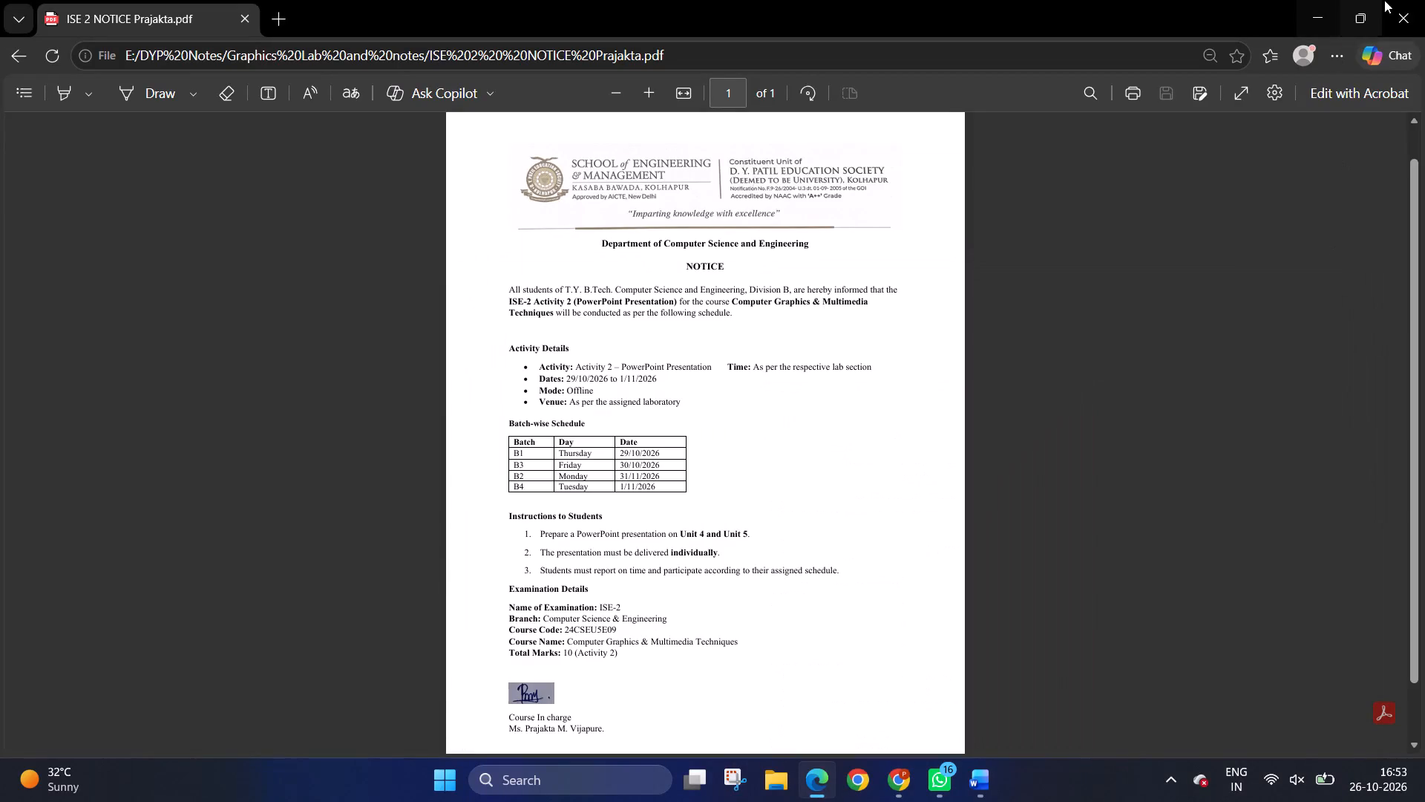
# Close the exported PDF, set the Word notice's batch schedule dates to 2/11/2026 for B2 and 3/11/2026 for B4, and save.
pyautogui.click(1409, 10)
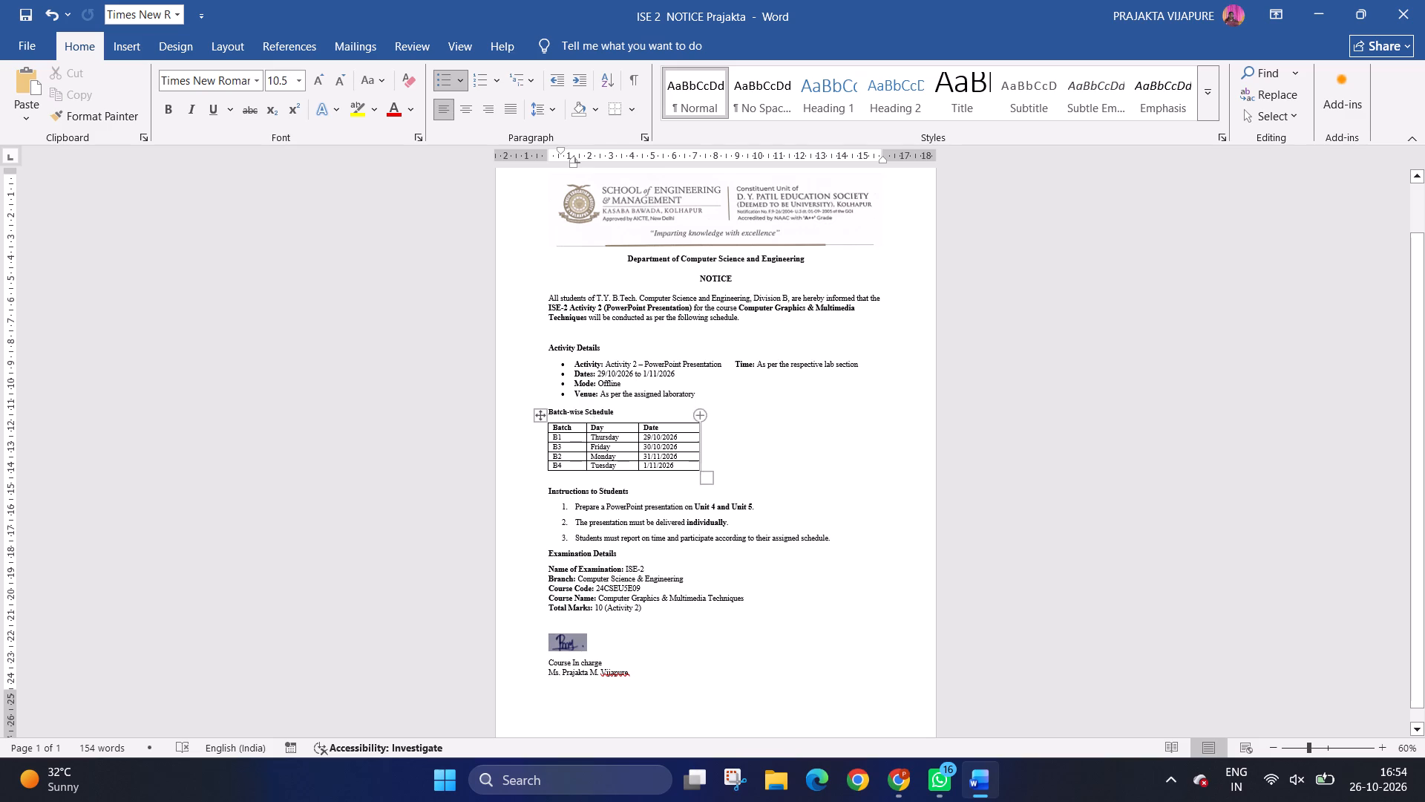
pyautogui.click(655, 454)
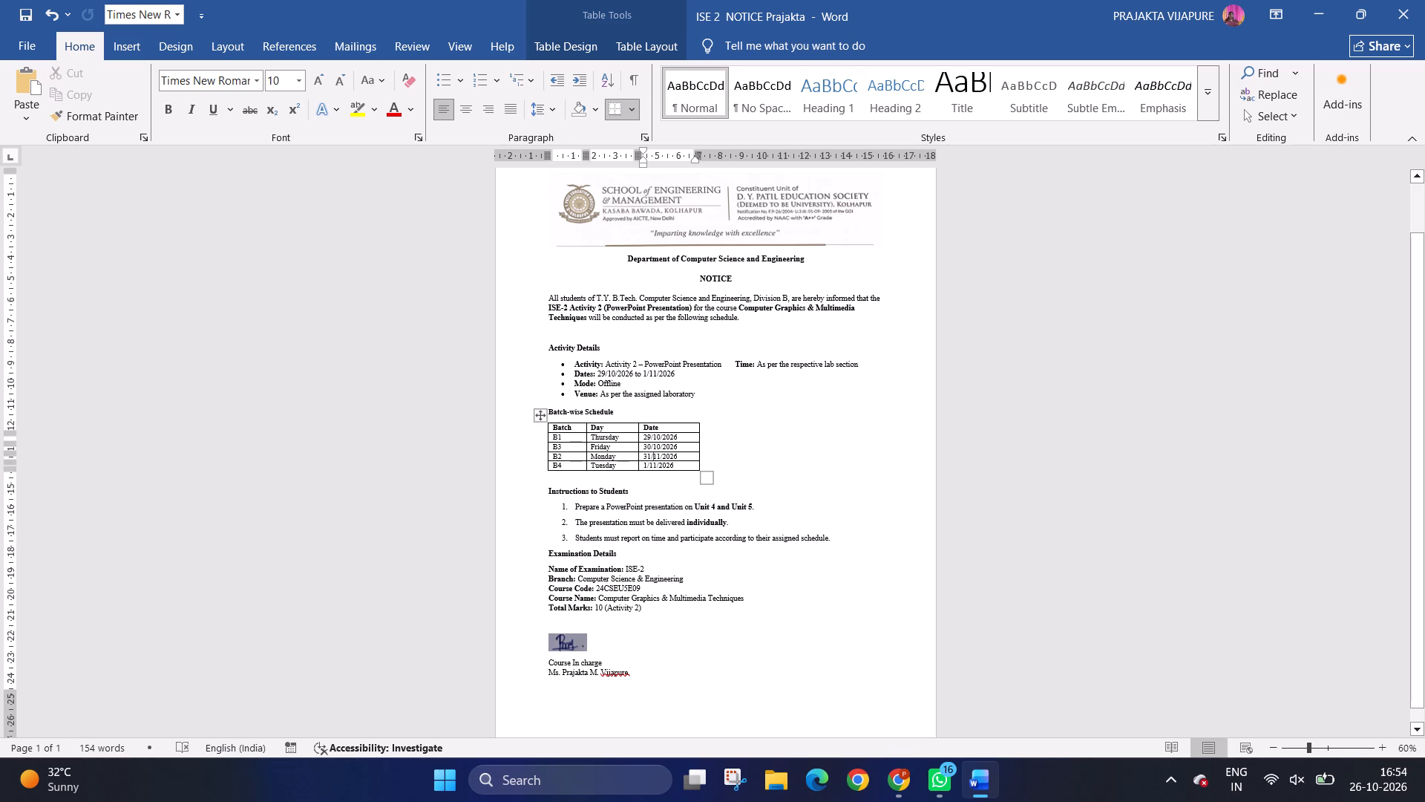
pyautogui.press('Down')
pyautogui.press('Left')
pyautogui.press('Up')
pyautogui.press('BackSpace')
pyautogui.press('BackSpace')
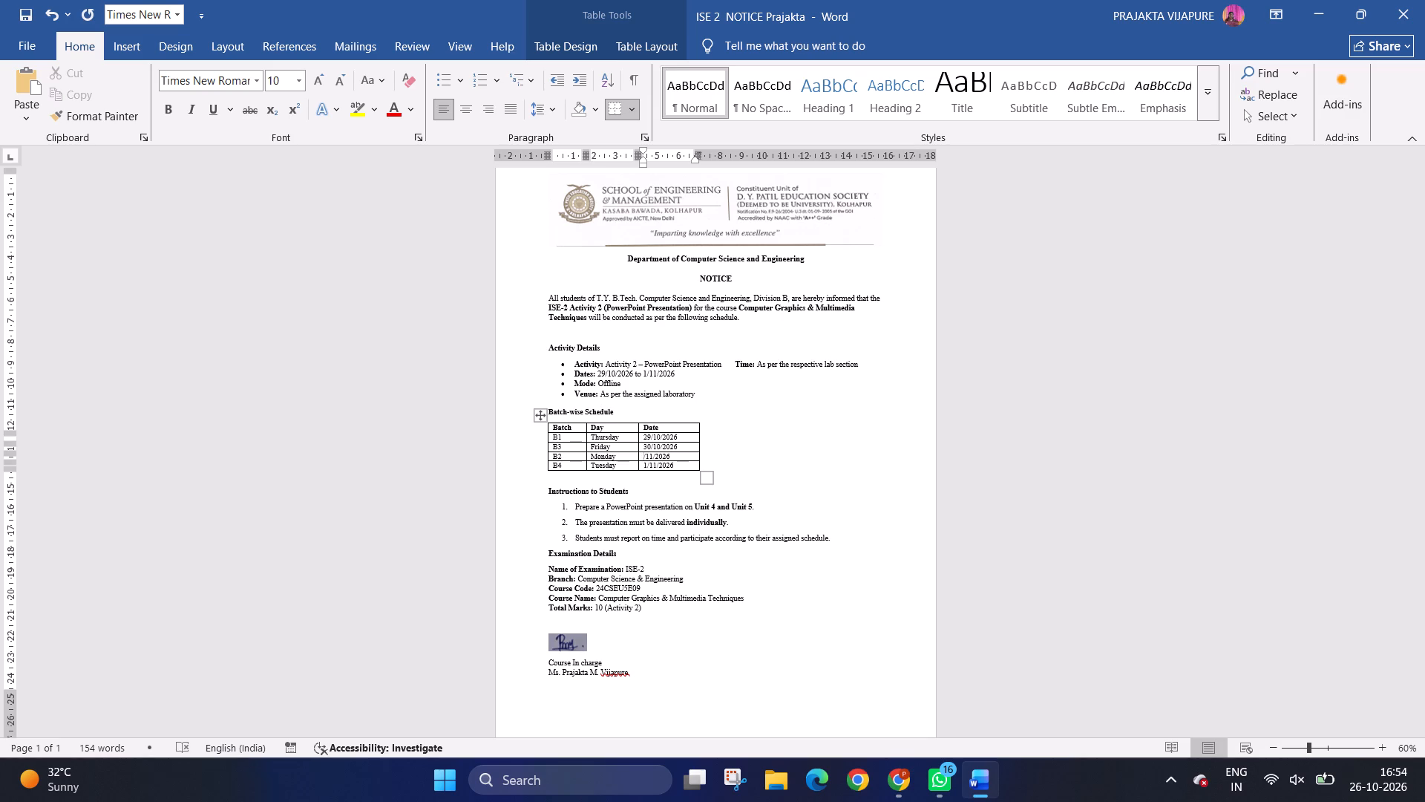
pyautogui.press('2')
pyautogui.press('Down')
pyautogui.press('BackSpace')
pyautogui.press('3')
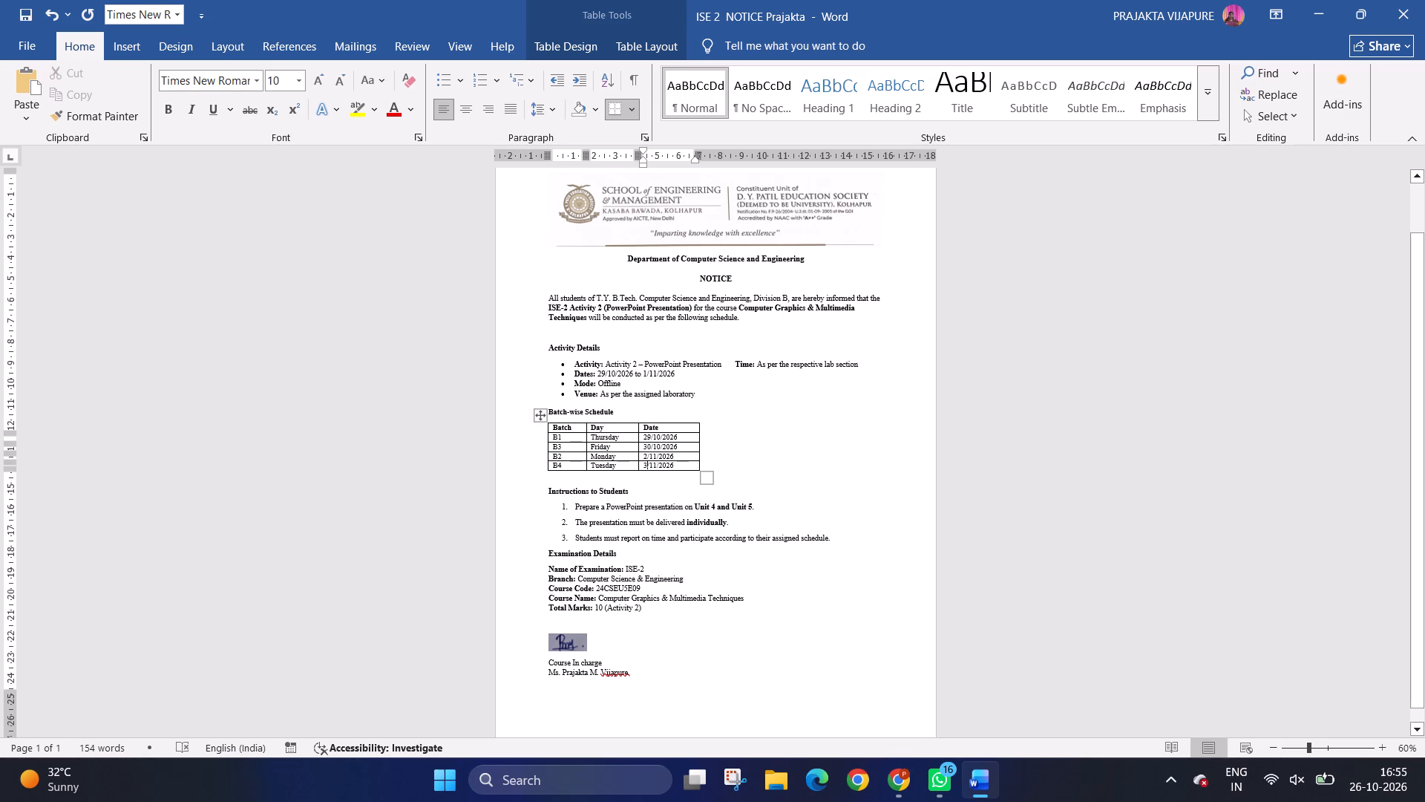
pyautogui.click(13, 46)
pyautogui.click(62, 250)
# Set the end date in the Dates line under Activity Details to 3/11/2026 and save the notice.
pyautogui.click(644, 369)
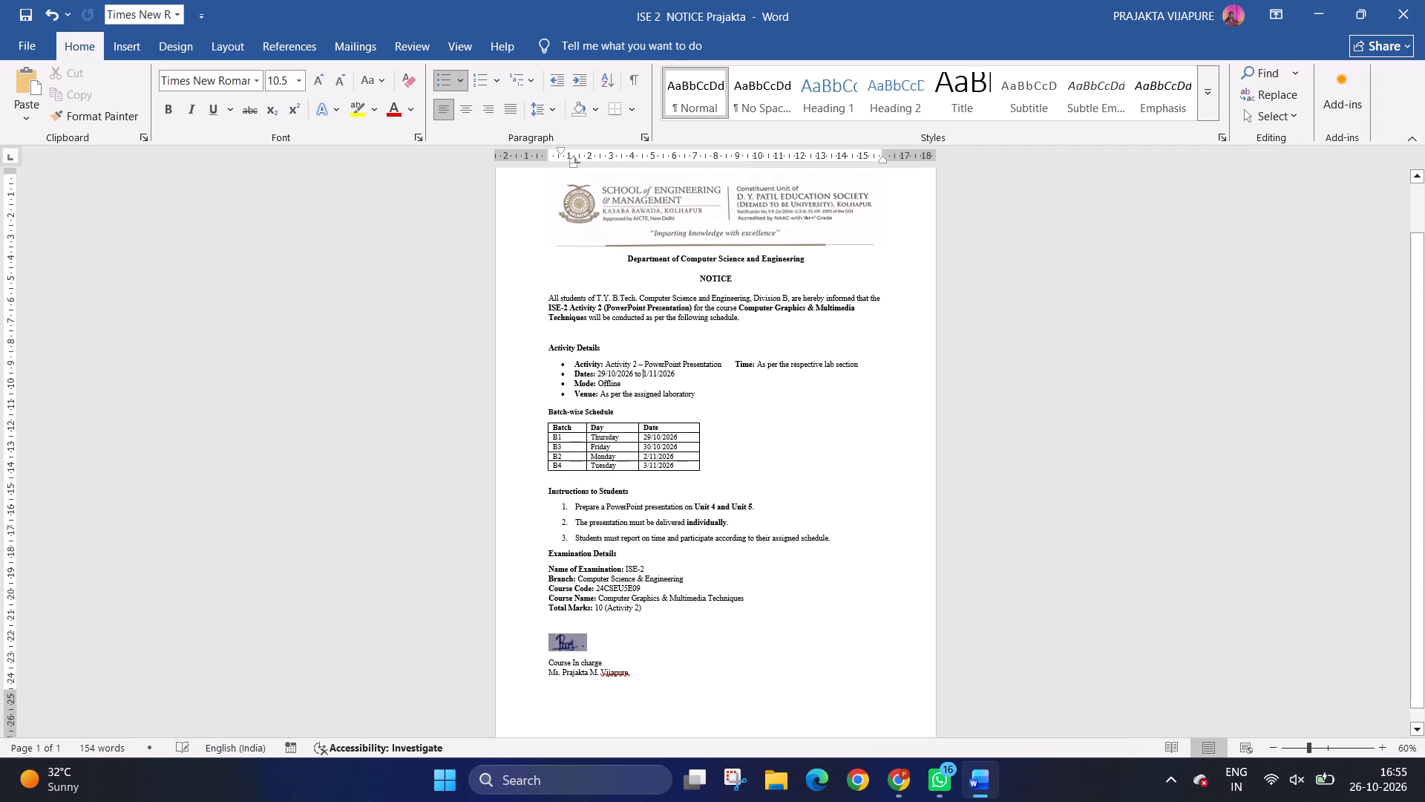
pyautogui.press('Right')
pyautogui.press('BackSpace')
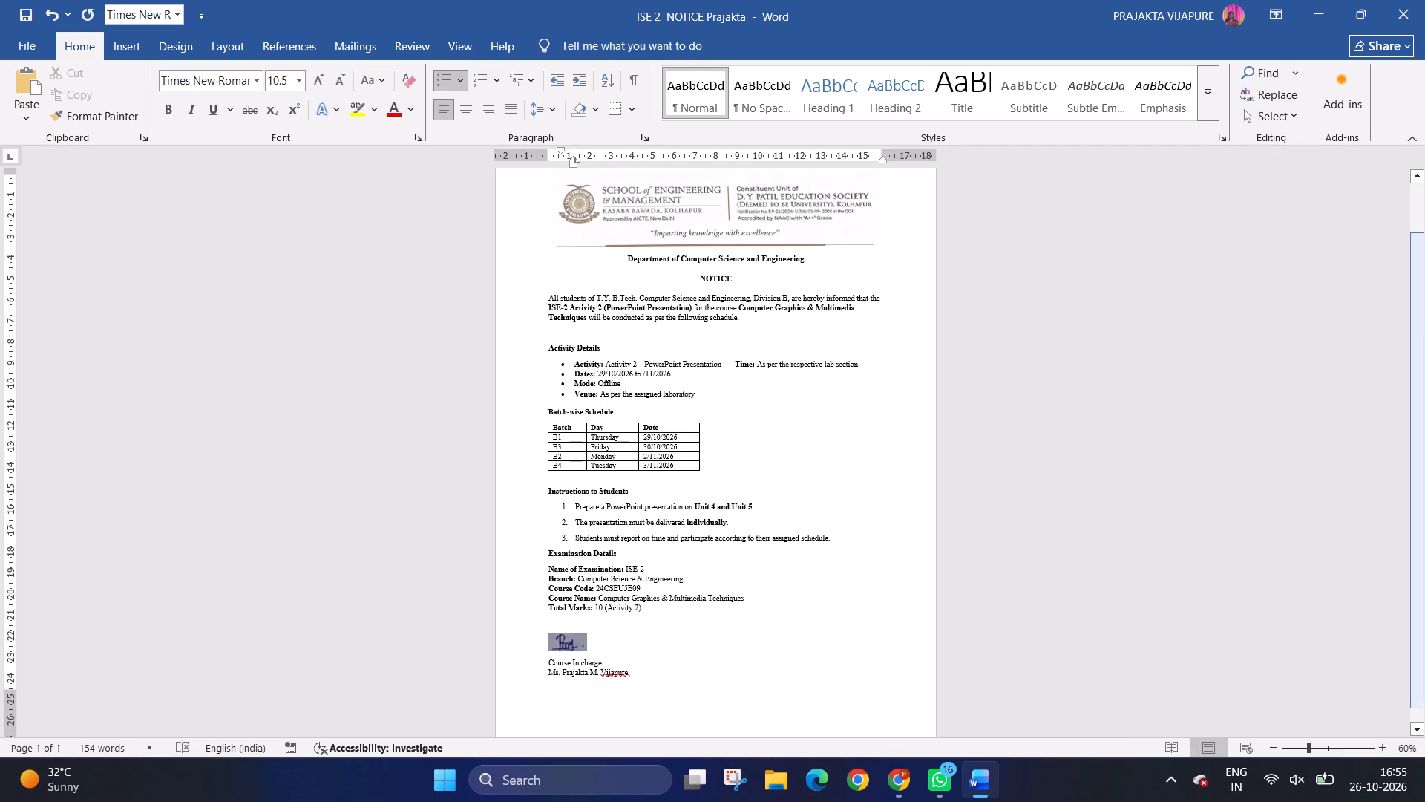
pyautogui.press('3')
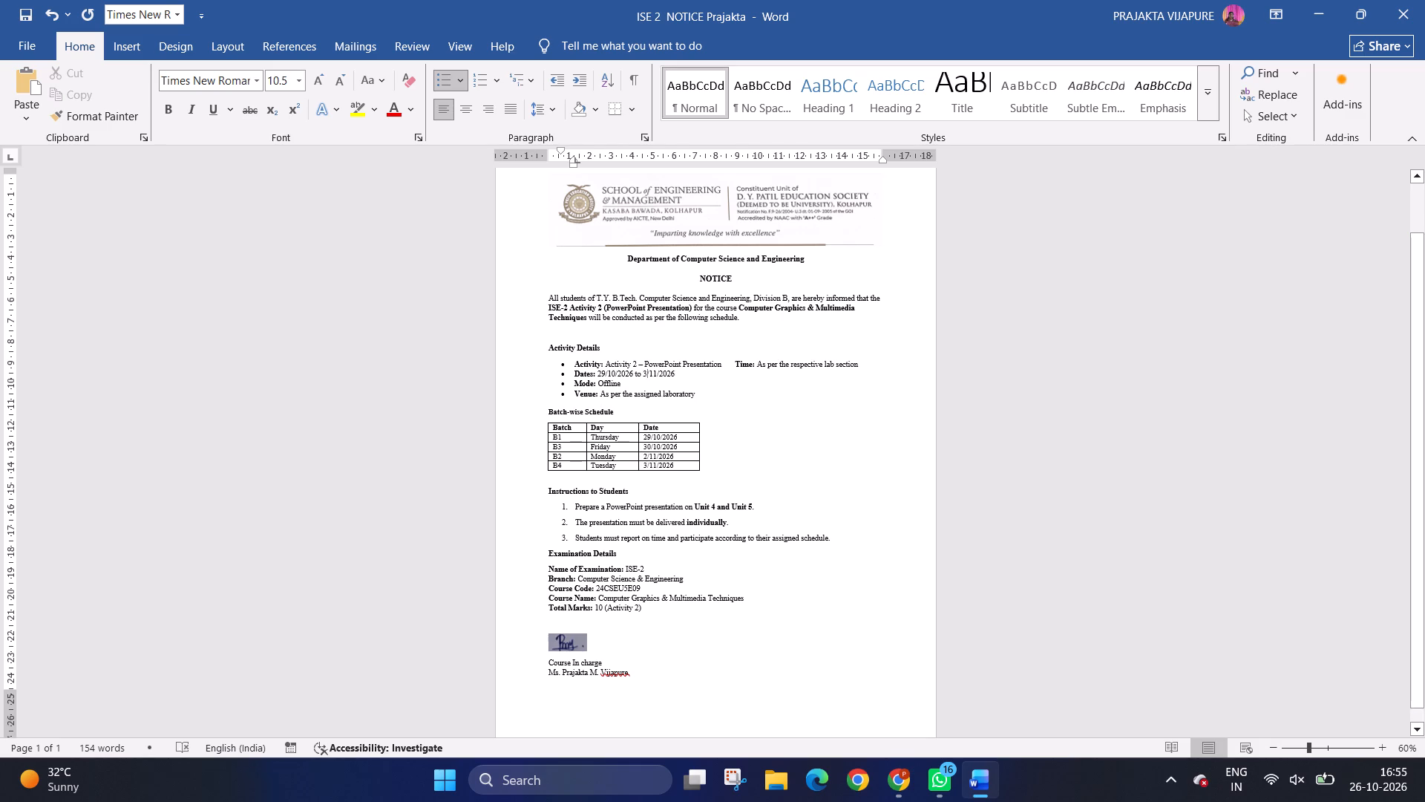
pyautogui.click(847, 318)
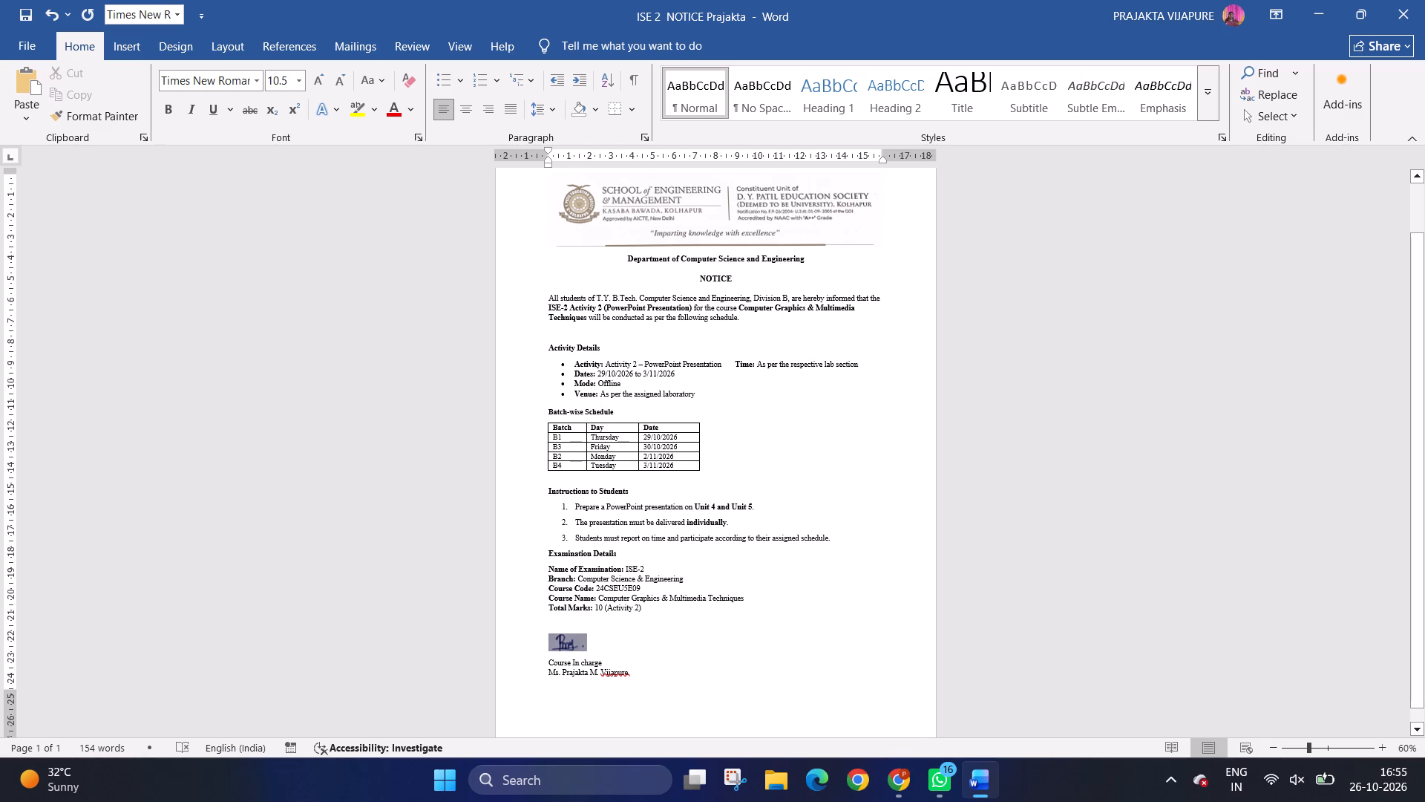
pyautogui.hotkey('ctrl', 's')
pyautogui.hotkey('ctrl', 's')
# In File Explorer, delete the outdated ISE 2 notice PDF from the Graphics Lab and notes folder, keeping the Word document.
pyautogui.click(764, 789)
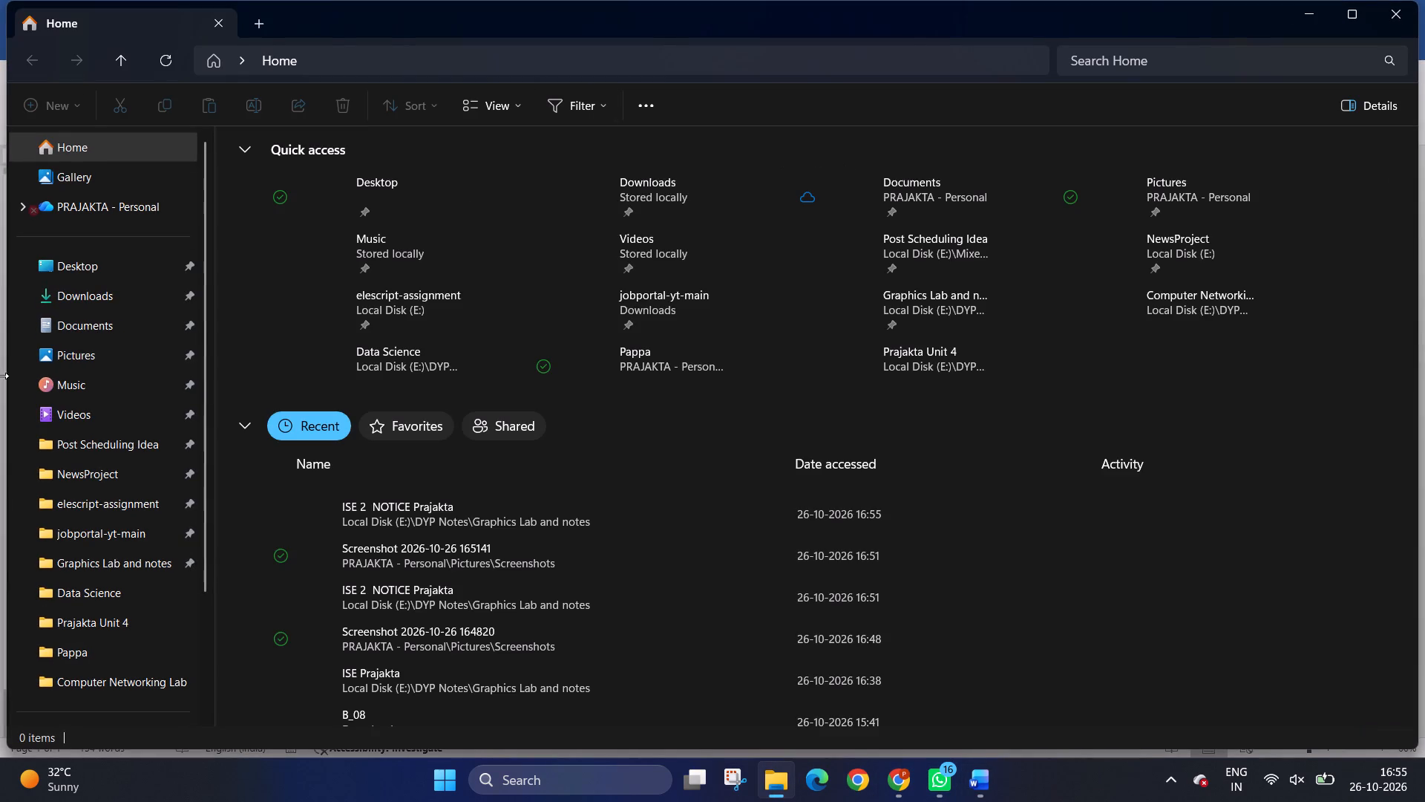
pyautogui.click(71, 306)
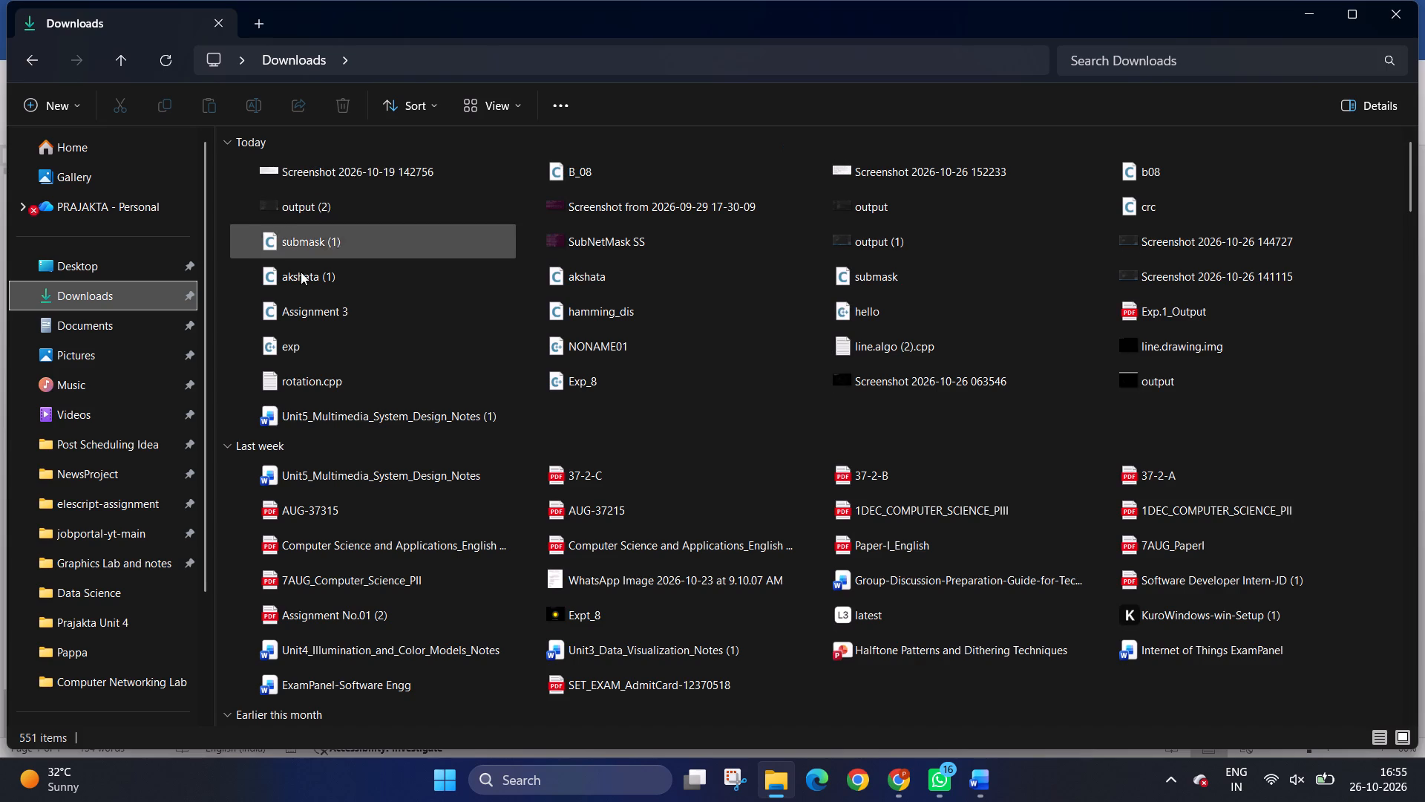
pyautogui.scroll(-2, 56, 693)
pyautogui.click(99, 421)
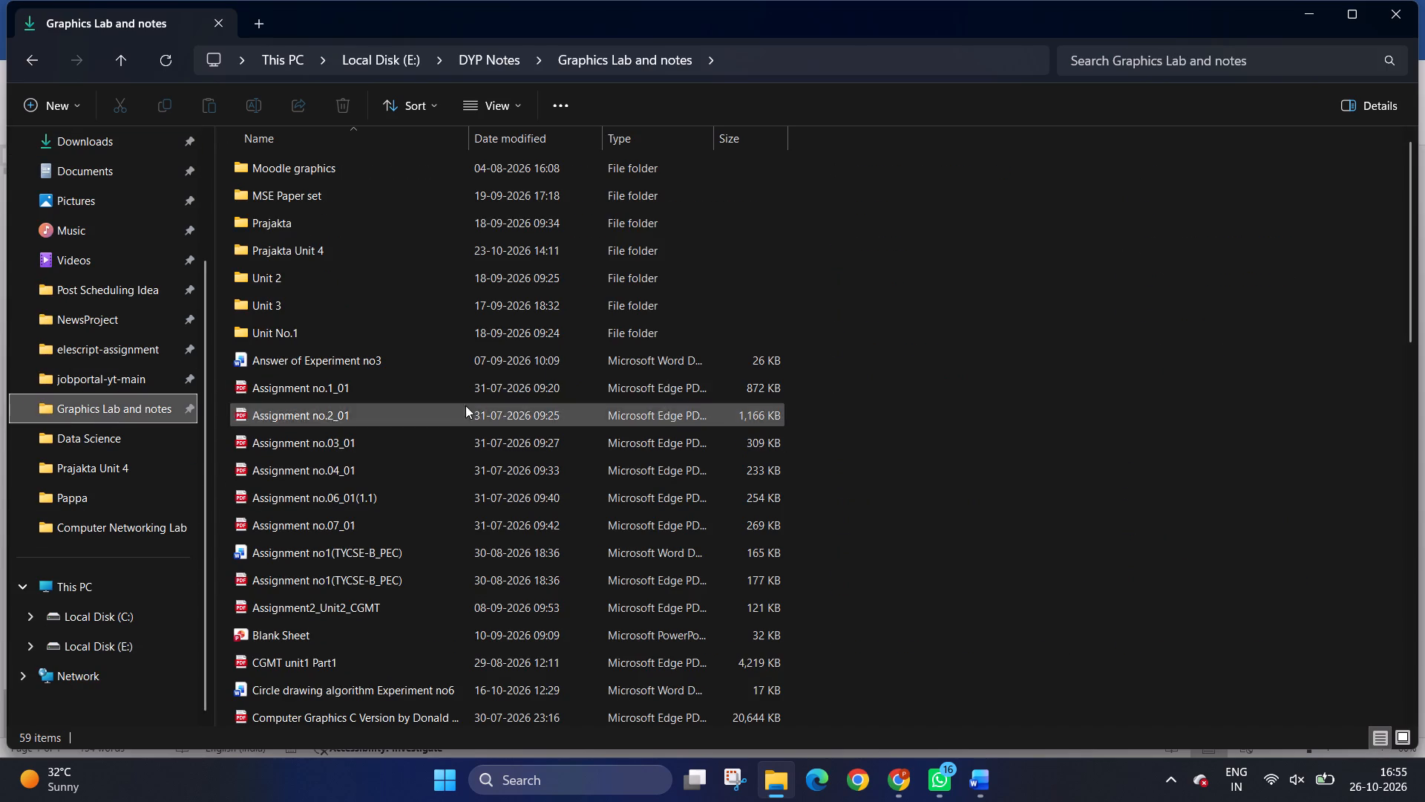
pyautogui.scroll(-1, 370, 466)
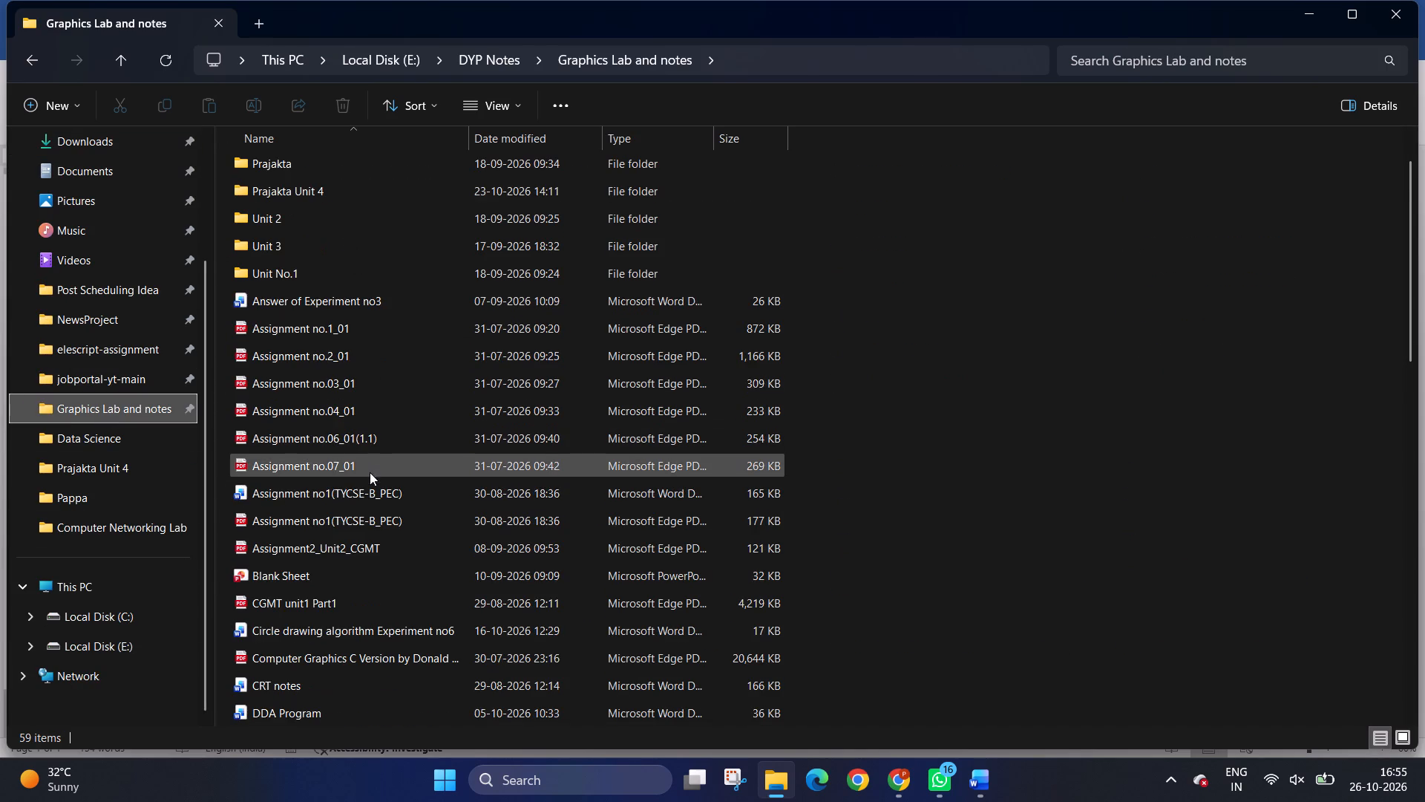
pyautogui.scroll(-1, 372, 477)
pyautogui.scroll(-1, 504, 593)
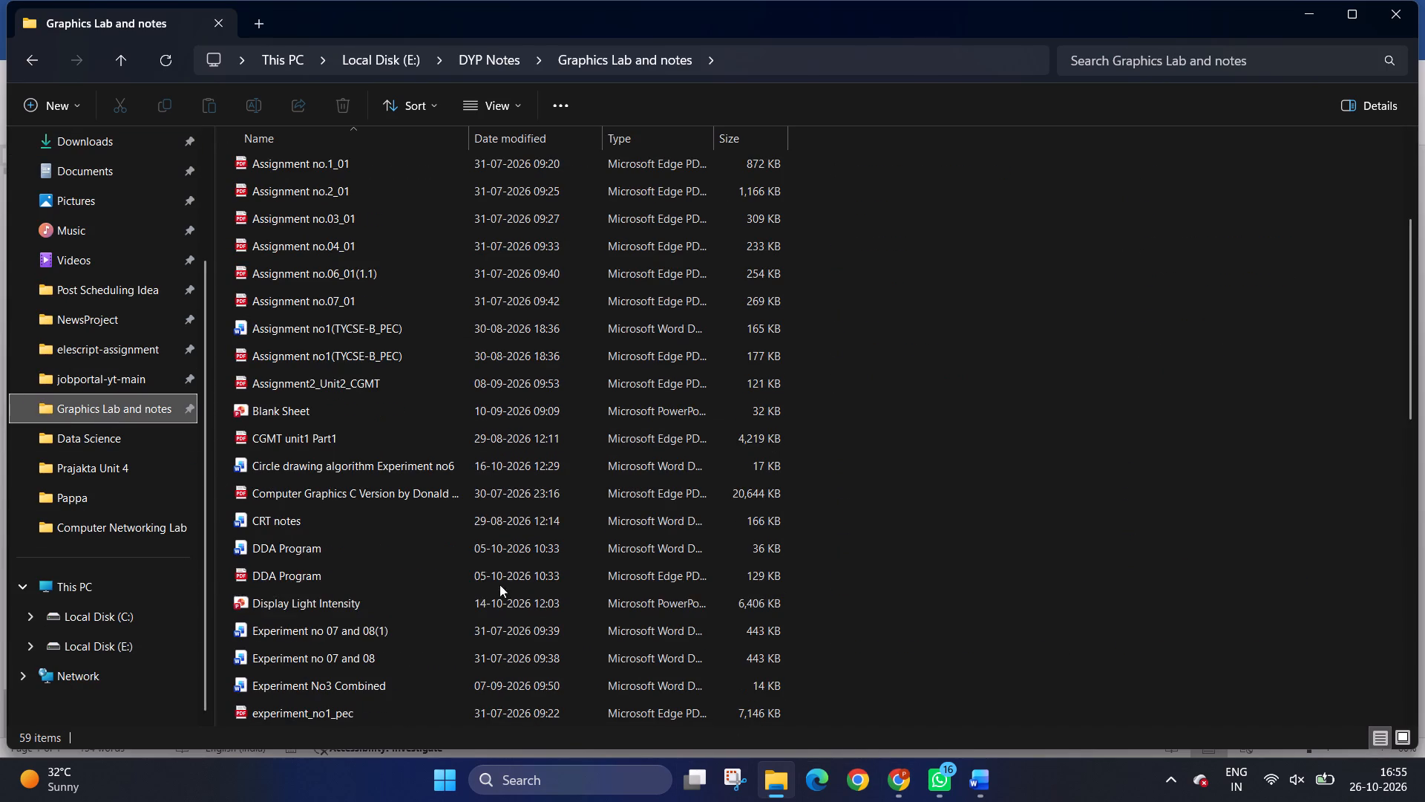
pyautogui.scroll(-3, 490, 570)
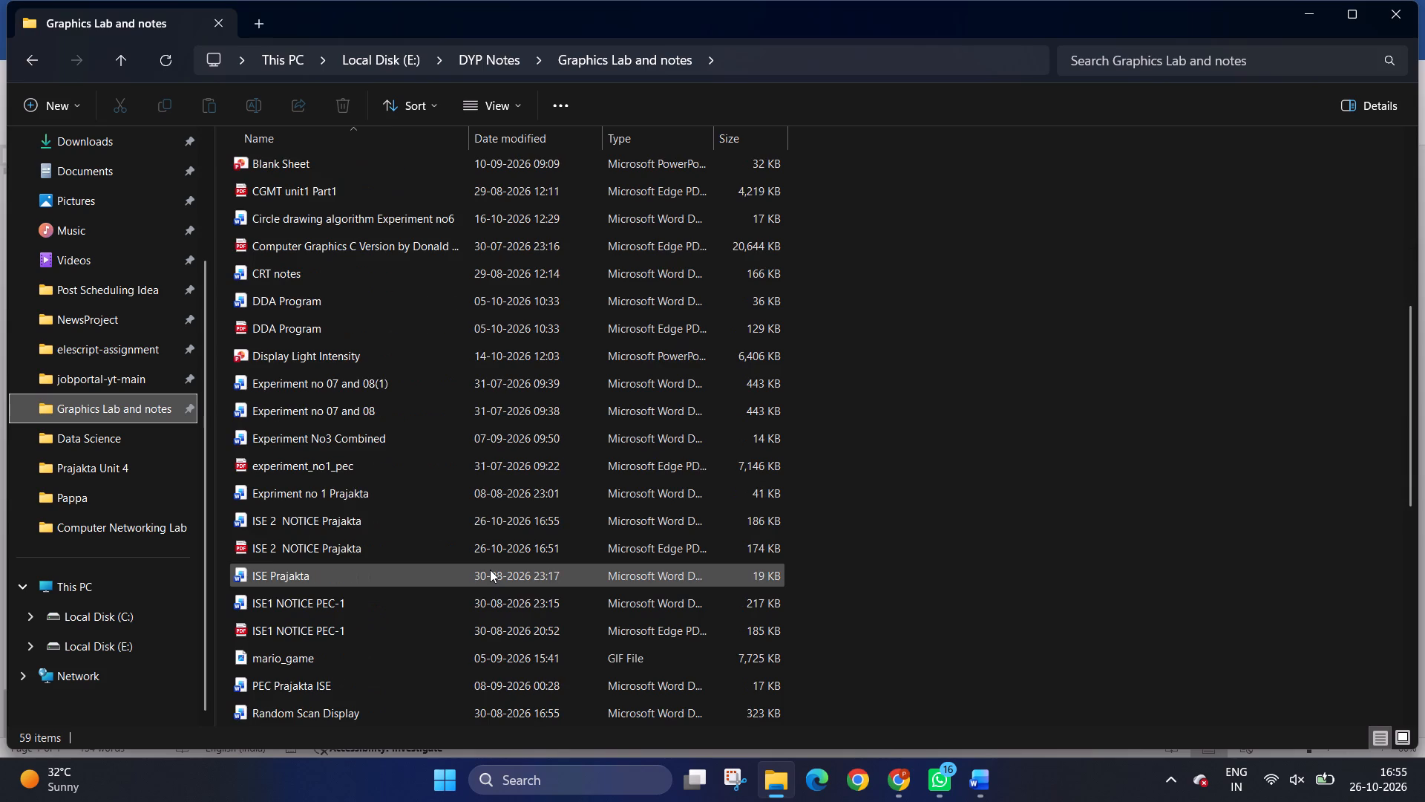
pyautogui.click(332, 540)
pyautogui.rightClick(332, 540)
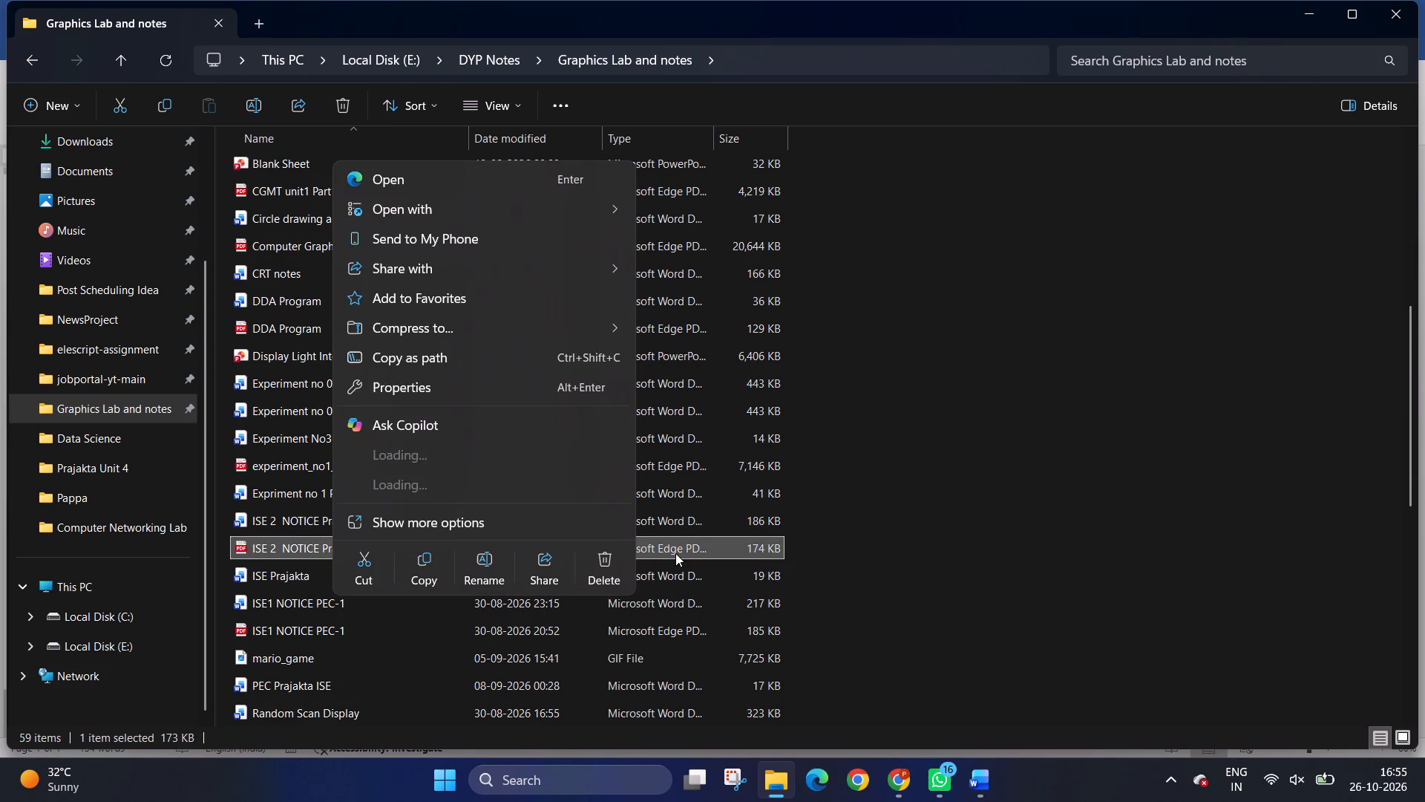
pyautogui.click(592, 564)
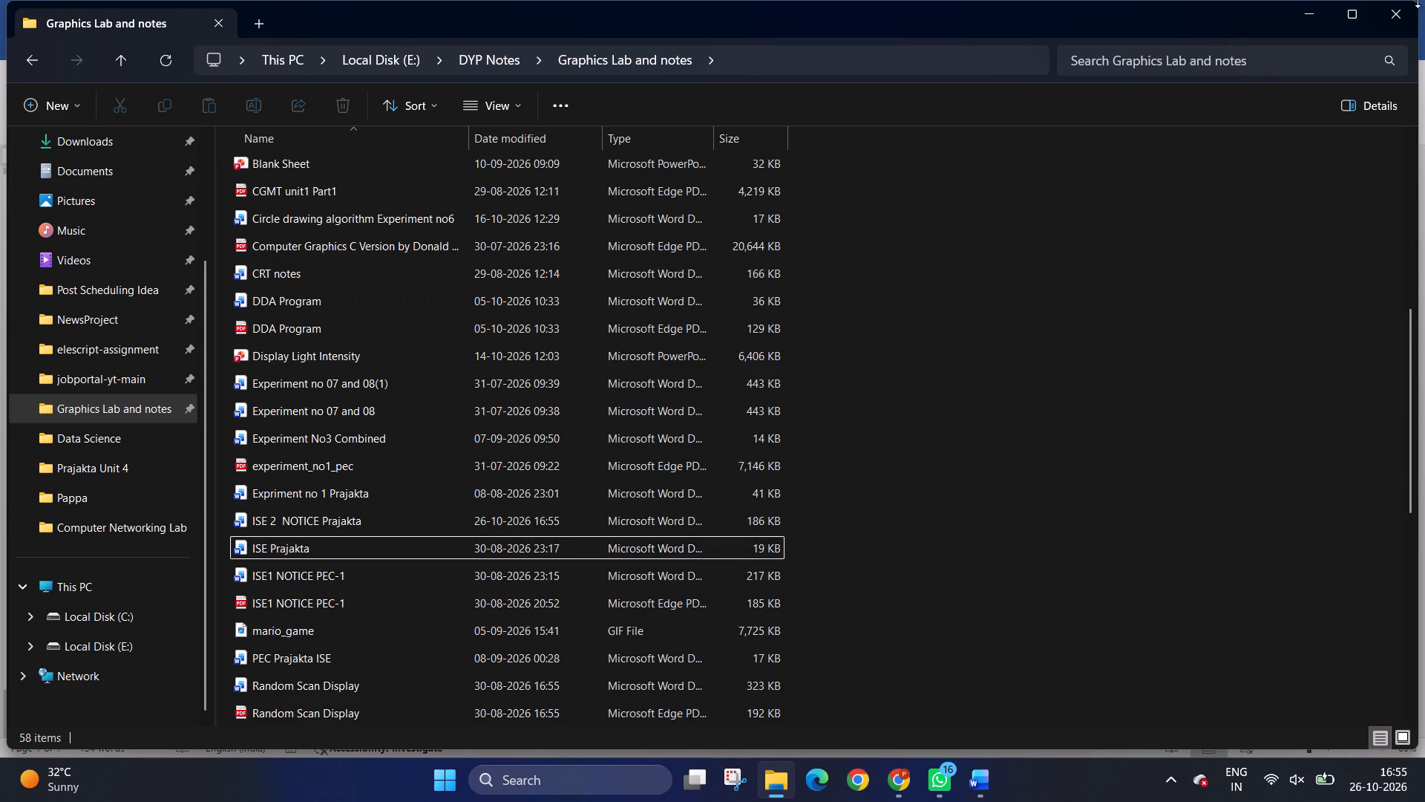
pyautogui.click(1385, 12)
# Export the saved Word notice as a standard-quality PDF to DYP Notes > Graphics Lab and notes, keeping its file name and opening it after publishing.
pyautogui.click(19, 46)
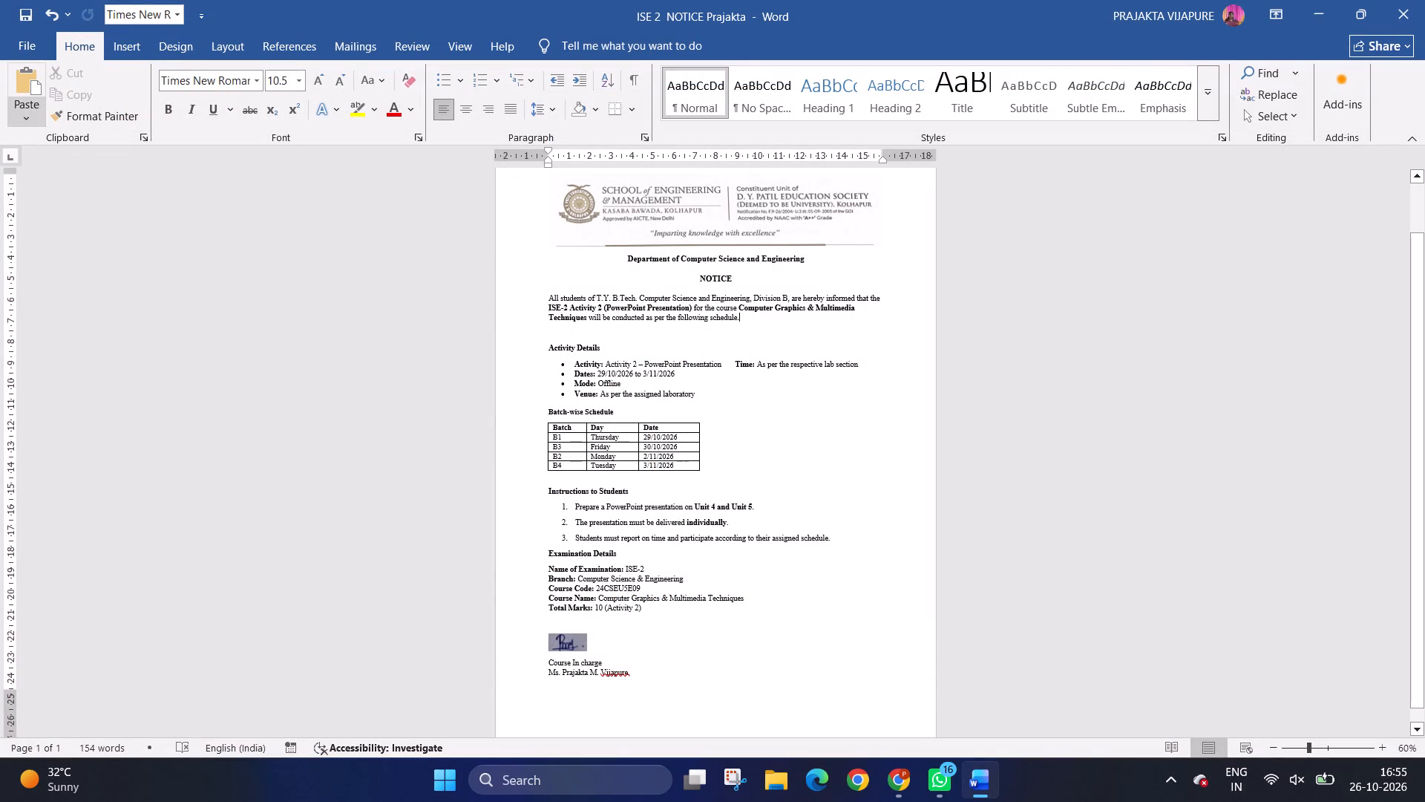
pyautogui.click(33, 47)
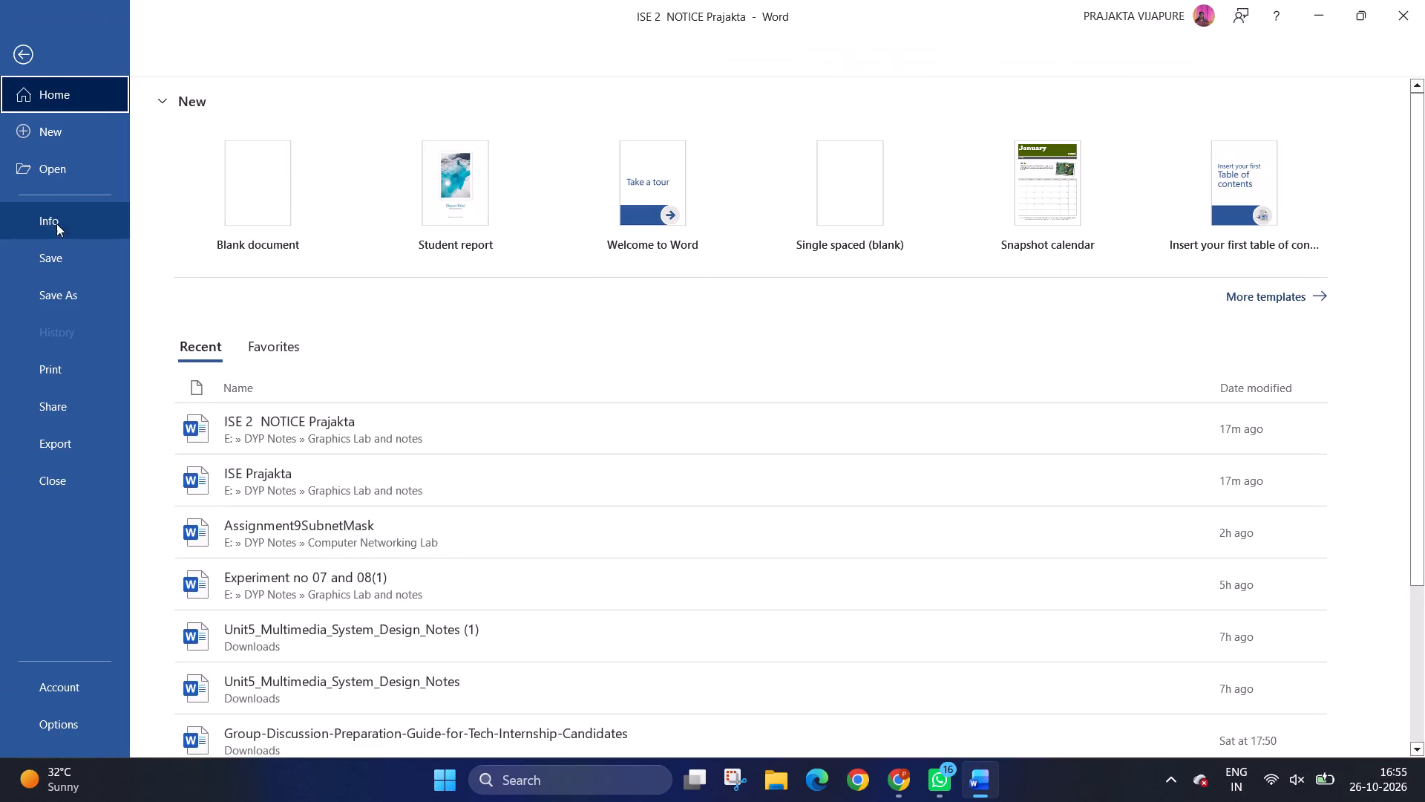
pyautogui.click(47, 254)
pyautogui.click(43, 43)
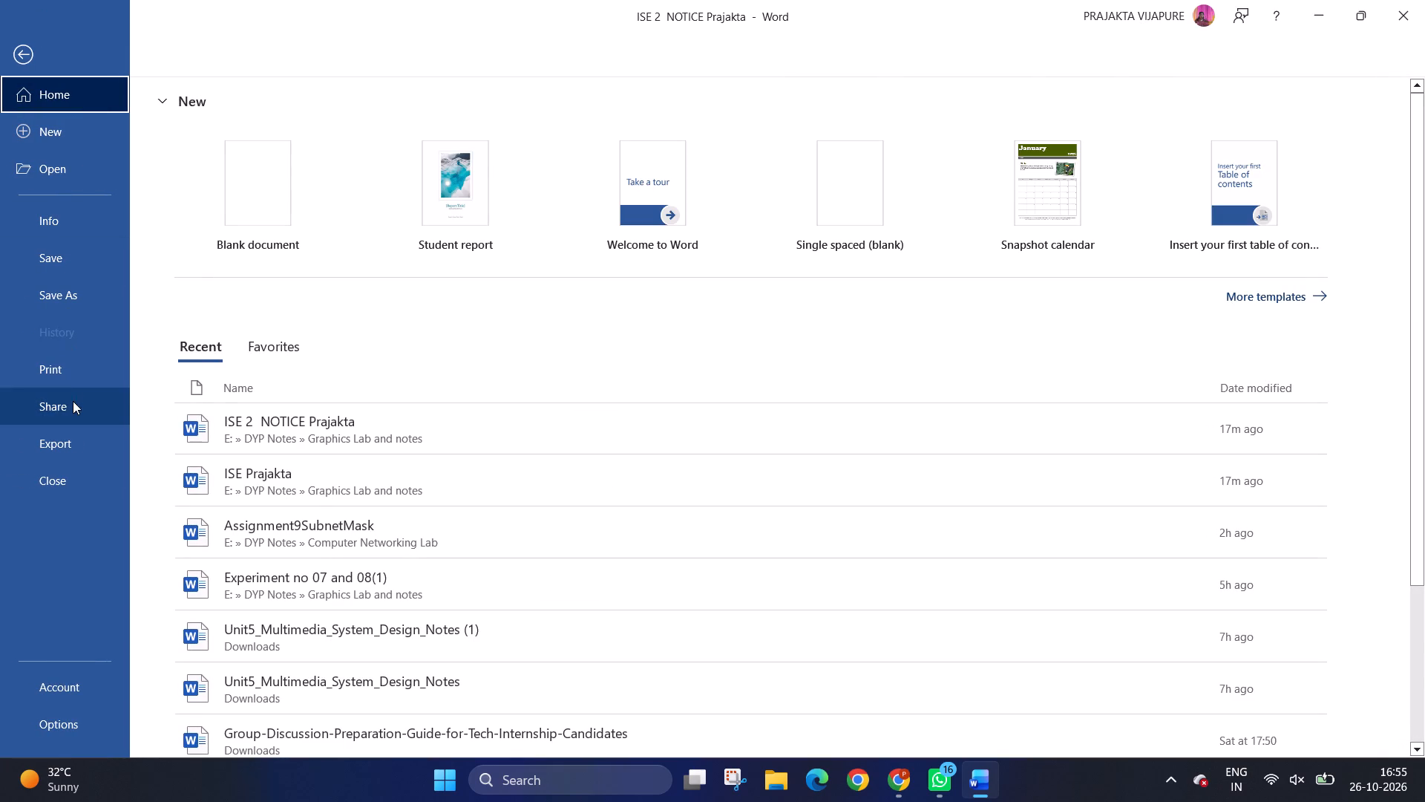
pyautogui.click(73, 441)
pyautogui.click(231, 97)
pyautogui.click(284, 132)
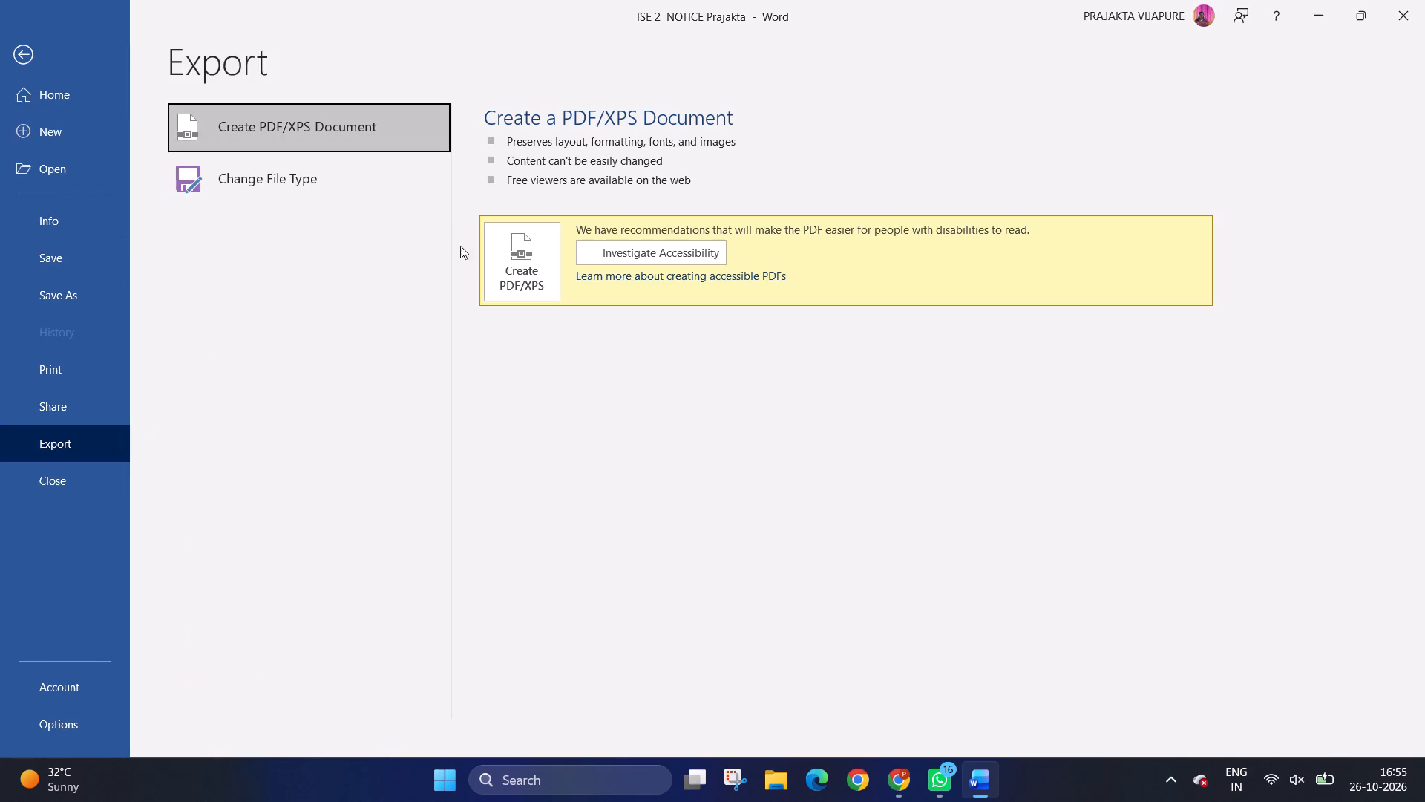
pyautogui.click(511, 266)
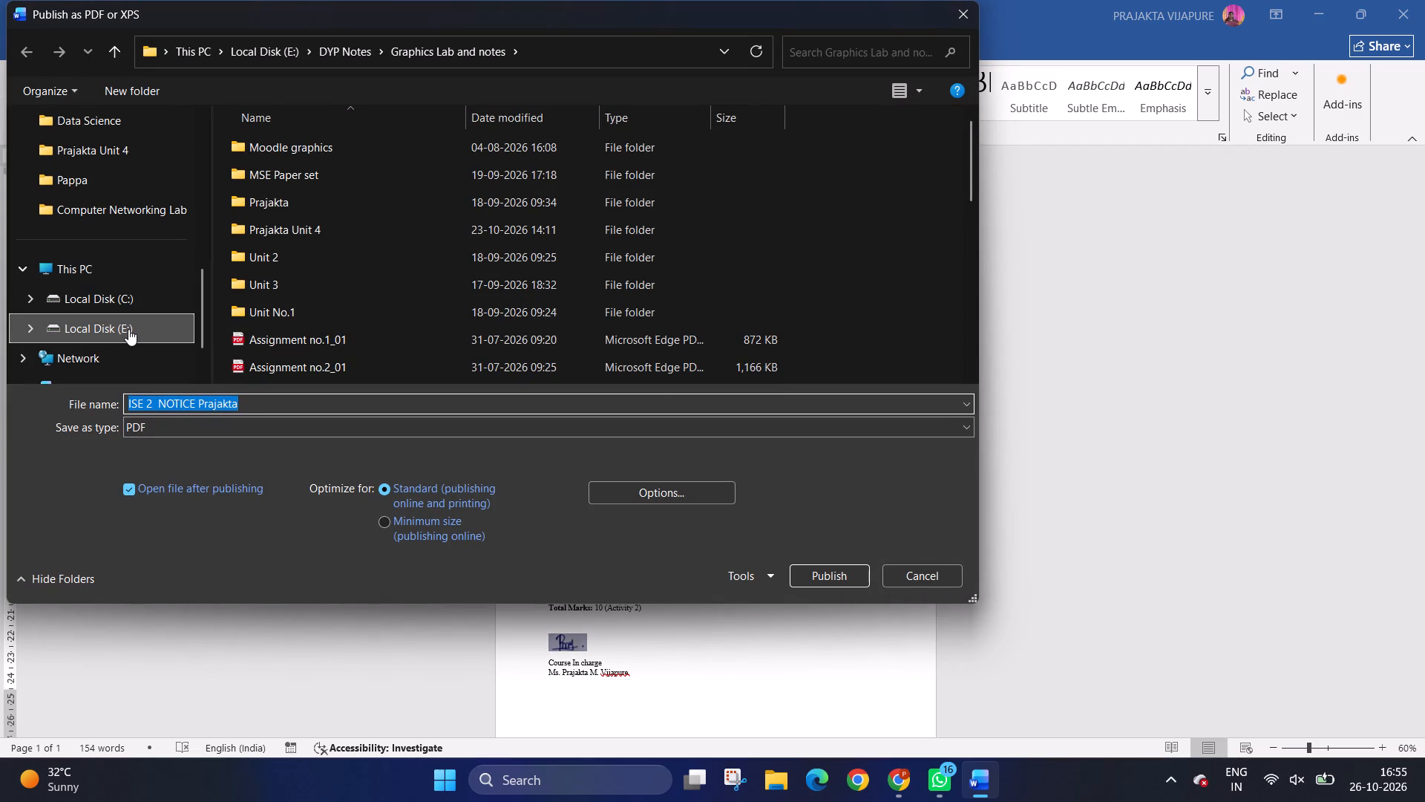
pyautogui.click(128, 329)
pyautogui.scroll(-4, 281, 313)
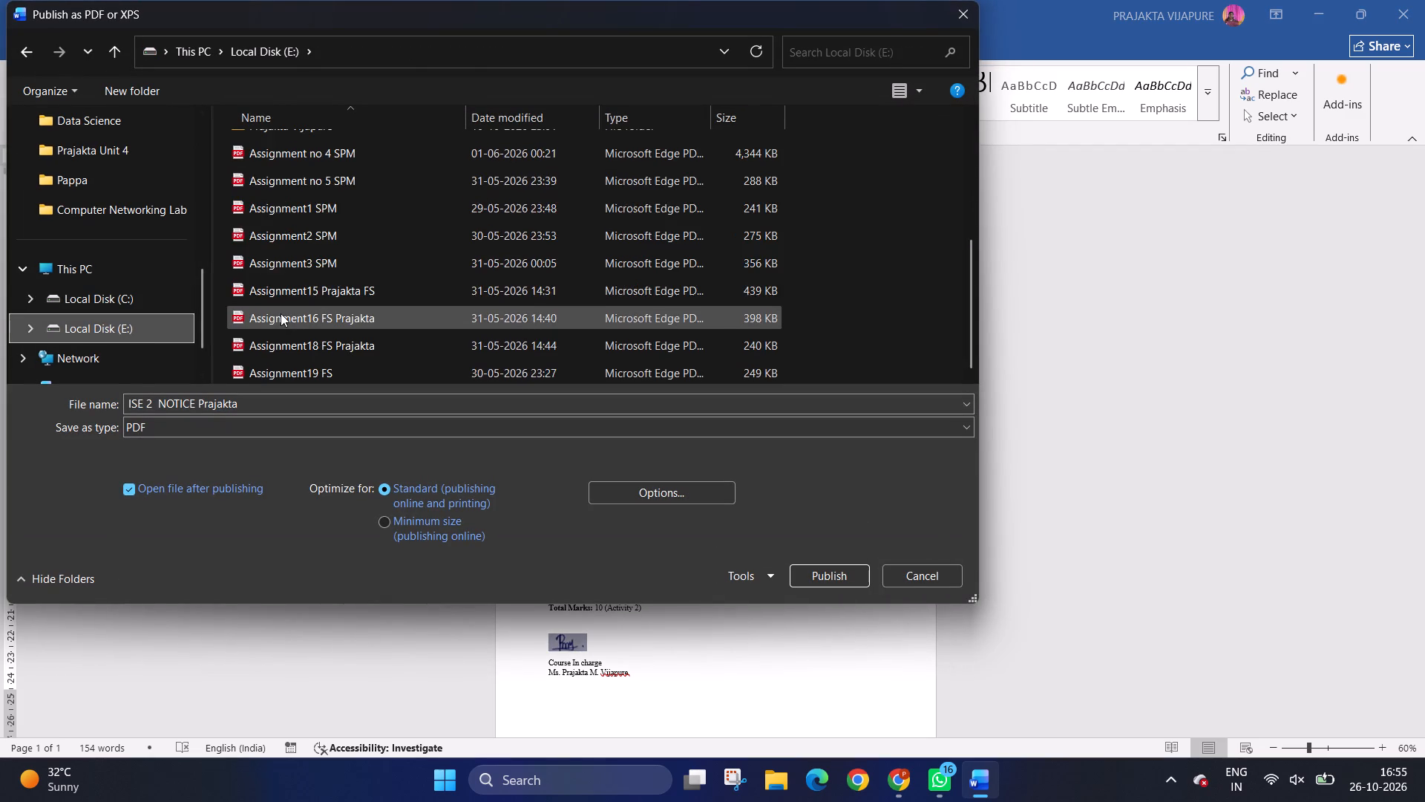
pyautogui.scroll(-4, 281, 313)
pyautogui.scroll(15, 281, 313)
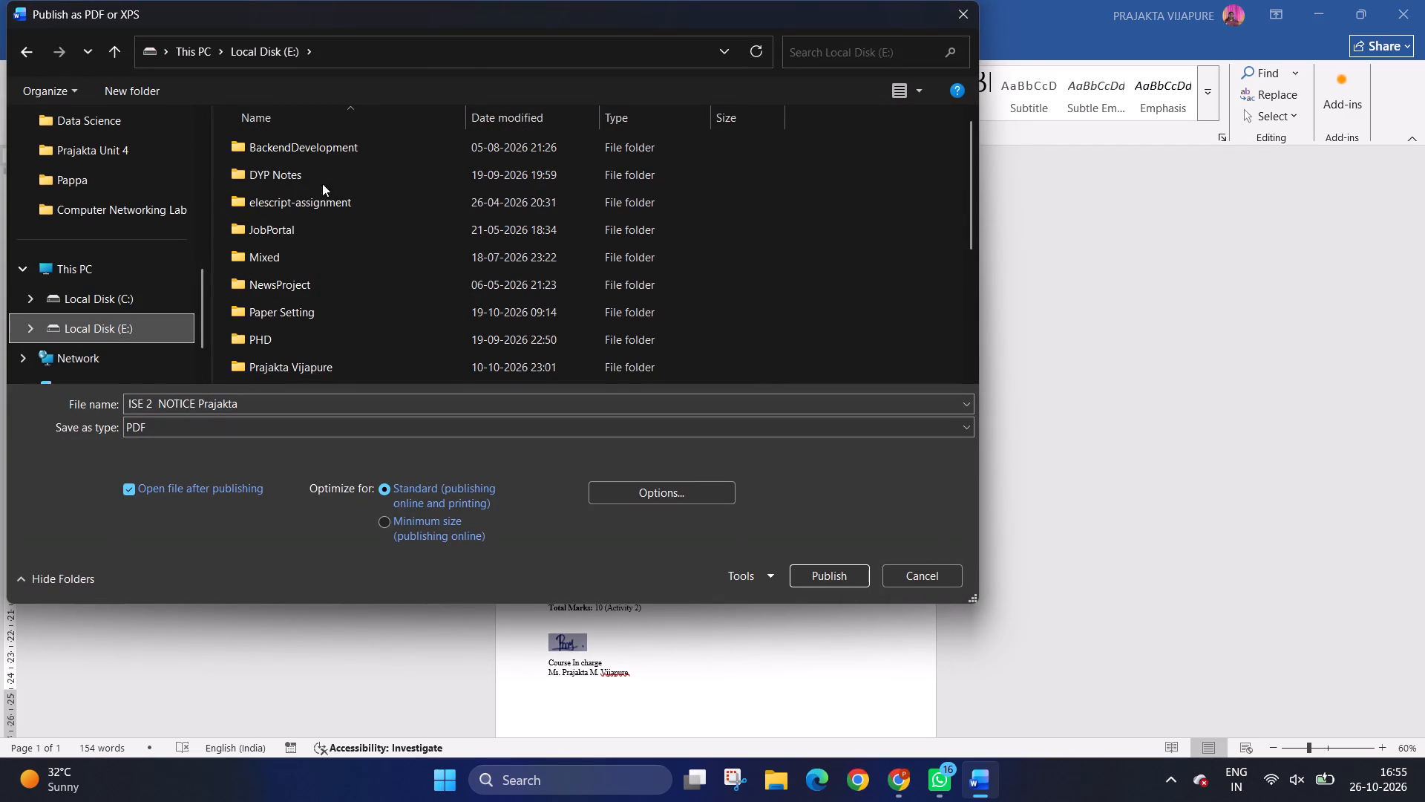
pyautogui.doubleClick(316, 170)
pyautogui.doubleClick(335, 258)
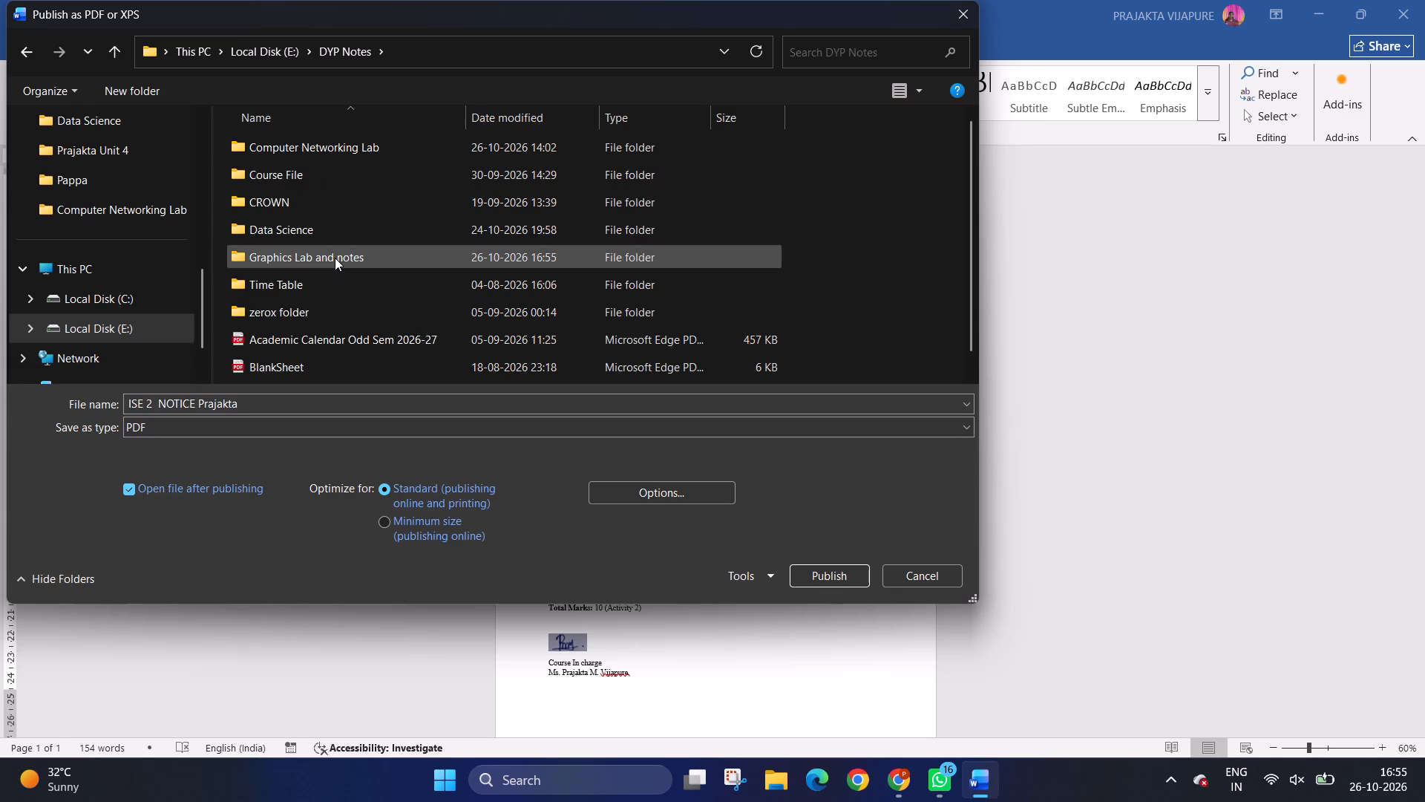
pyautogui.tripleClick(311, 402)
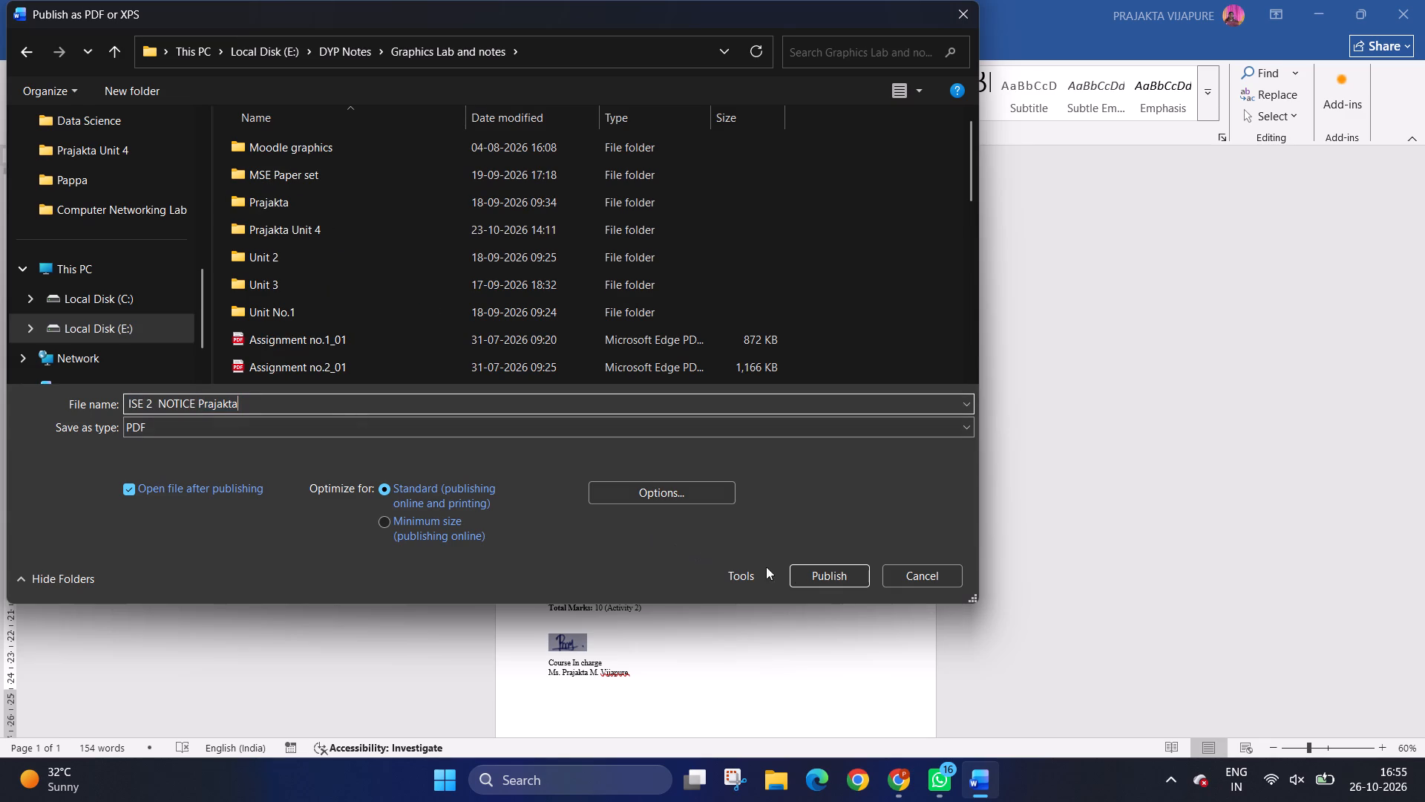
pyautogui.click(806, 578)
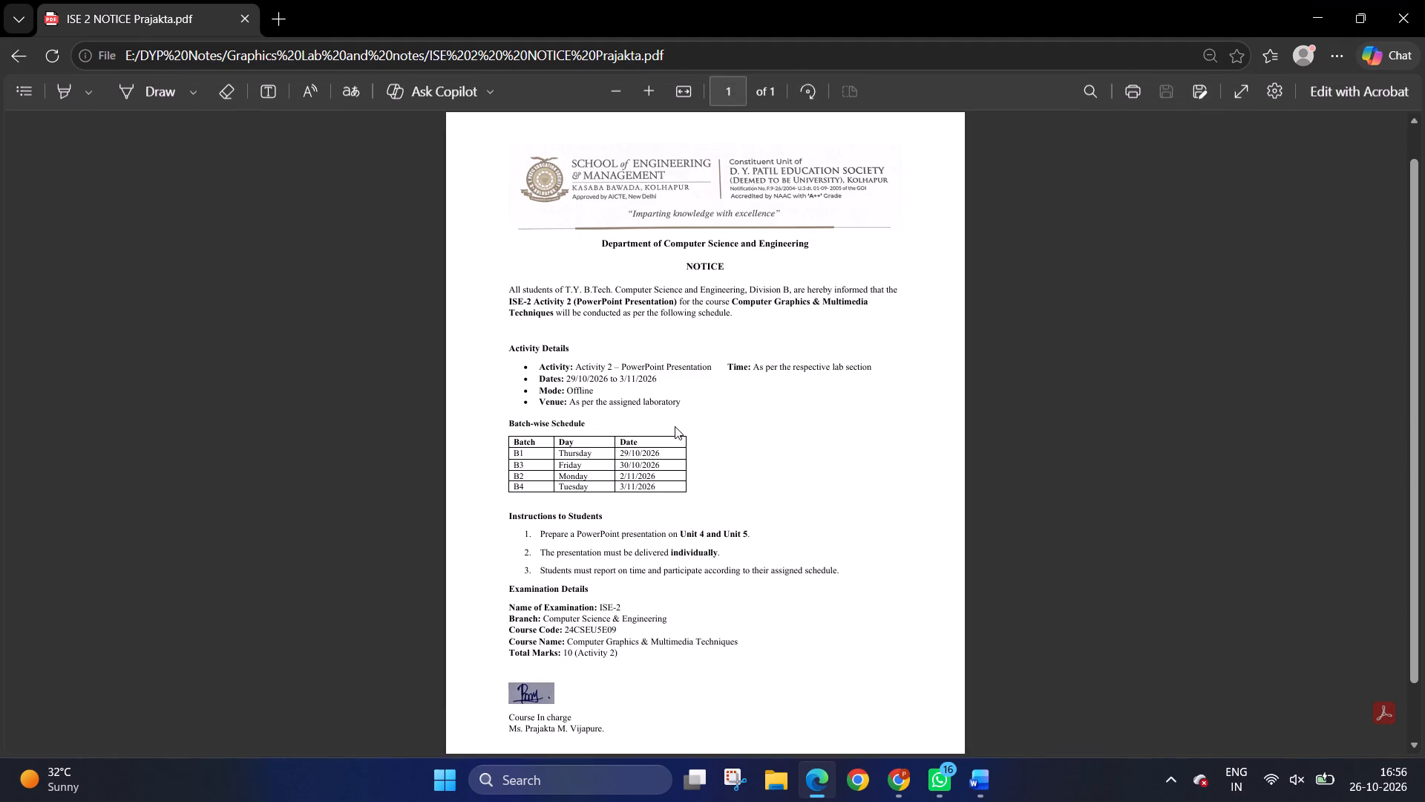
# Capture the new PDF notice from letterhead to course in-charge signature with Snipping Tool and copy the screenshot.
pyautogui.scroll(-1, 677, 428)
pyautogui.scroll(1, 678, 429)
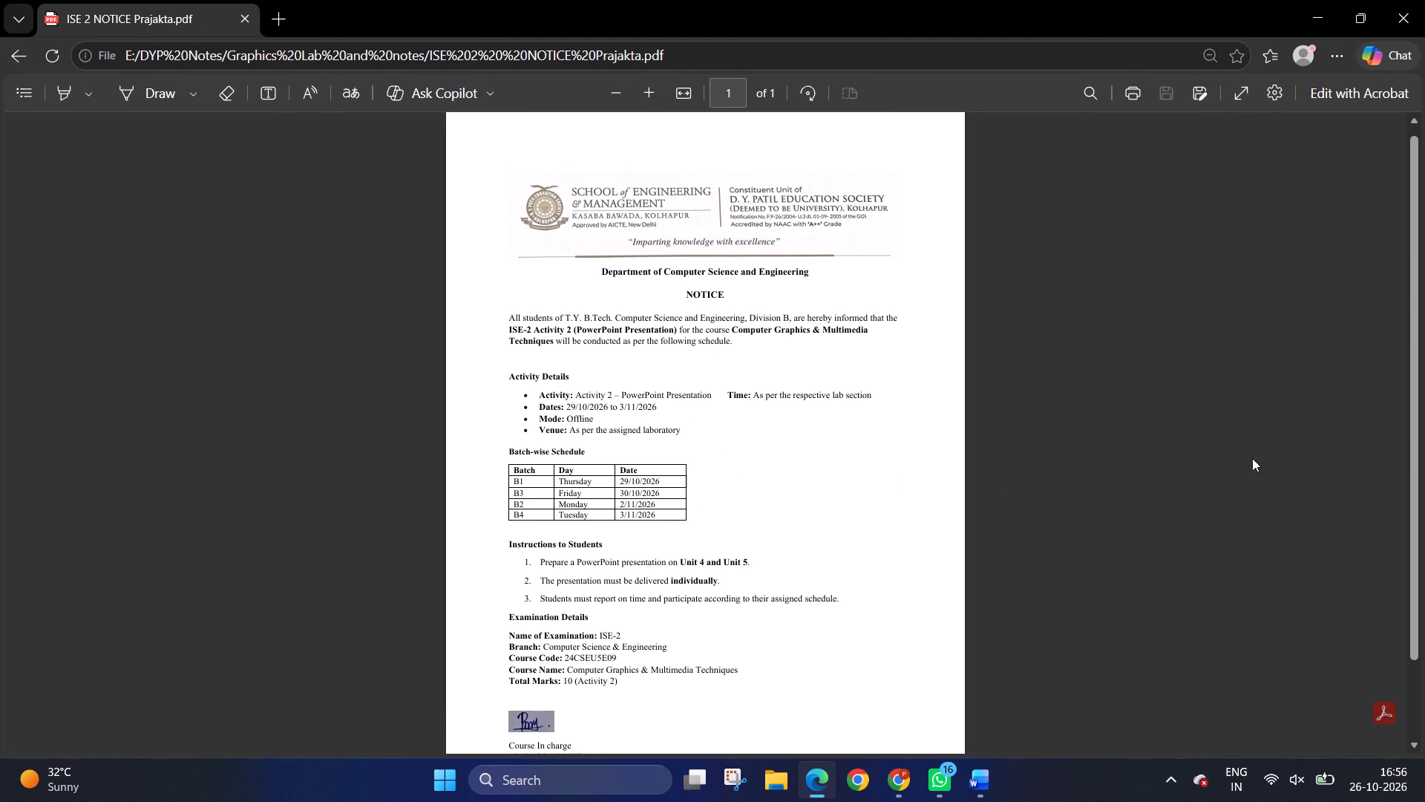
pyautogui.moveTo(1418, 385); pyautogui.dragTo(1418, 408)
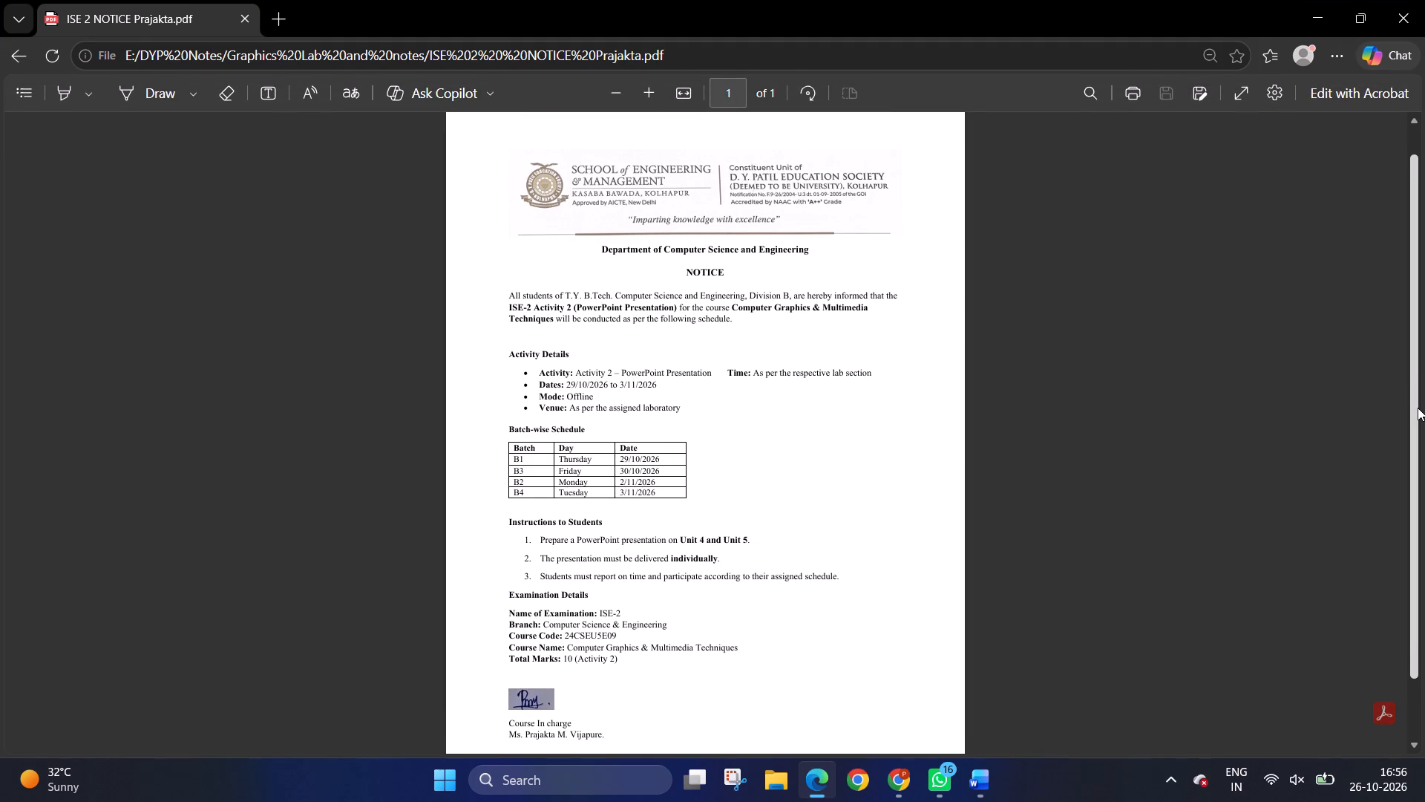
pyautogui.moveTo(1418, 408); pyautogui.dragTo(1418, 417)
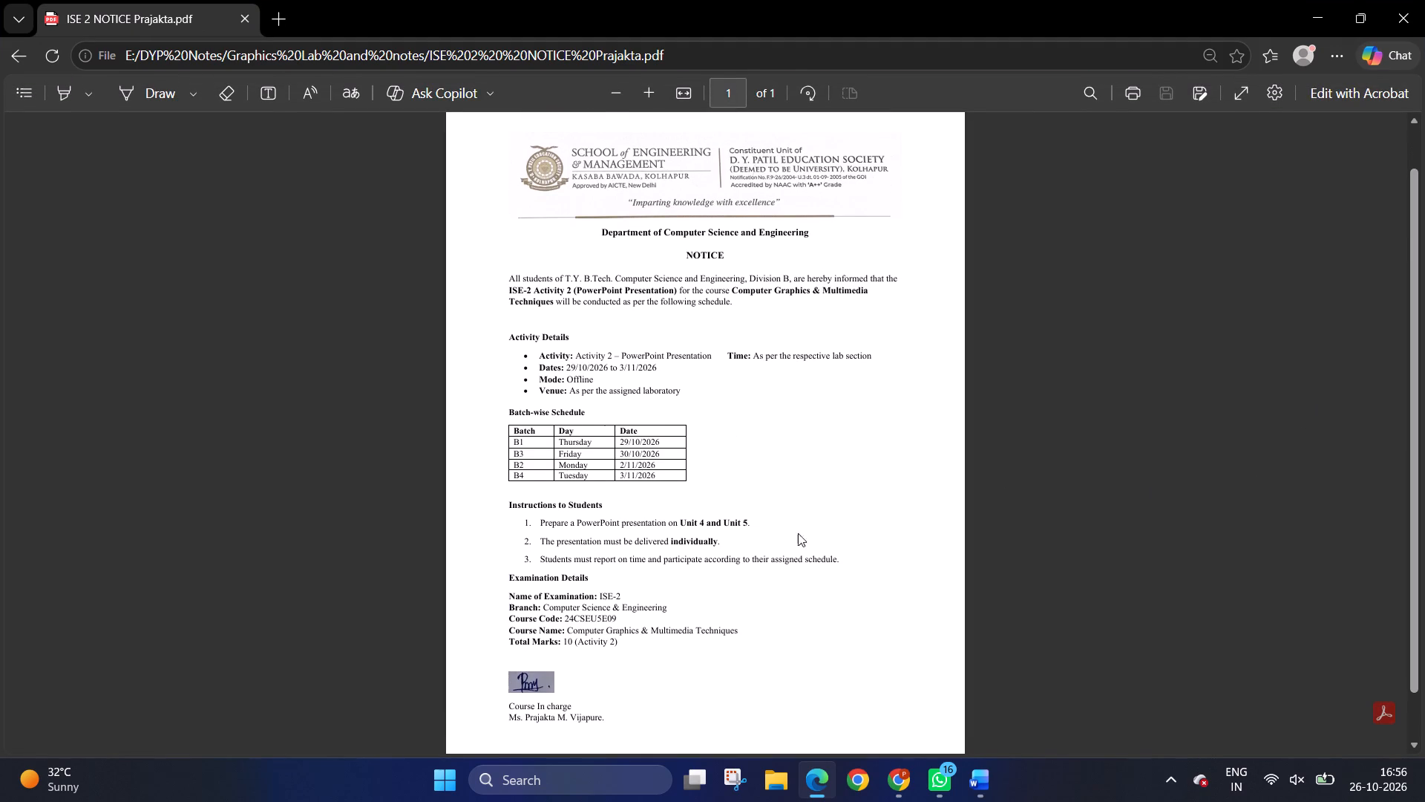
pyautogui.keyDown('ctrl'); pyautogui.scroll(1, 775, 532); pyautogui.keyUp('ctrl')
pyautogui.keyDown('ctrl'); pyautogui.scroll(-1, 775, 532); pyautogui.keyUp('ctrl')
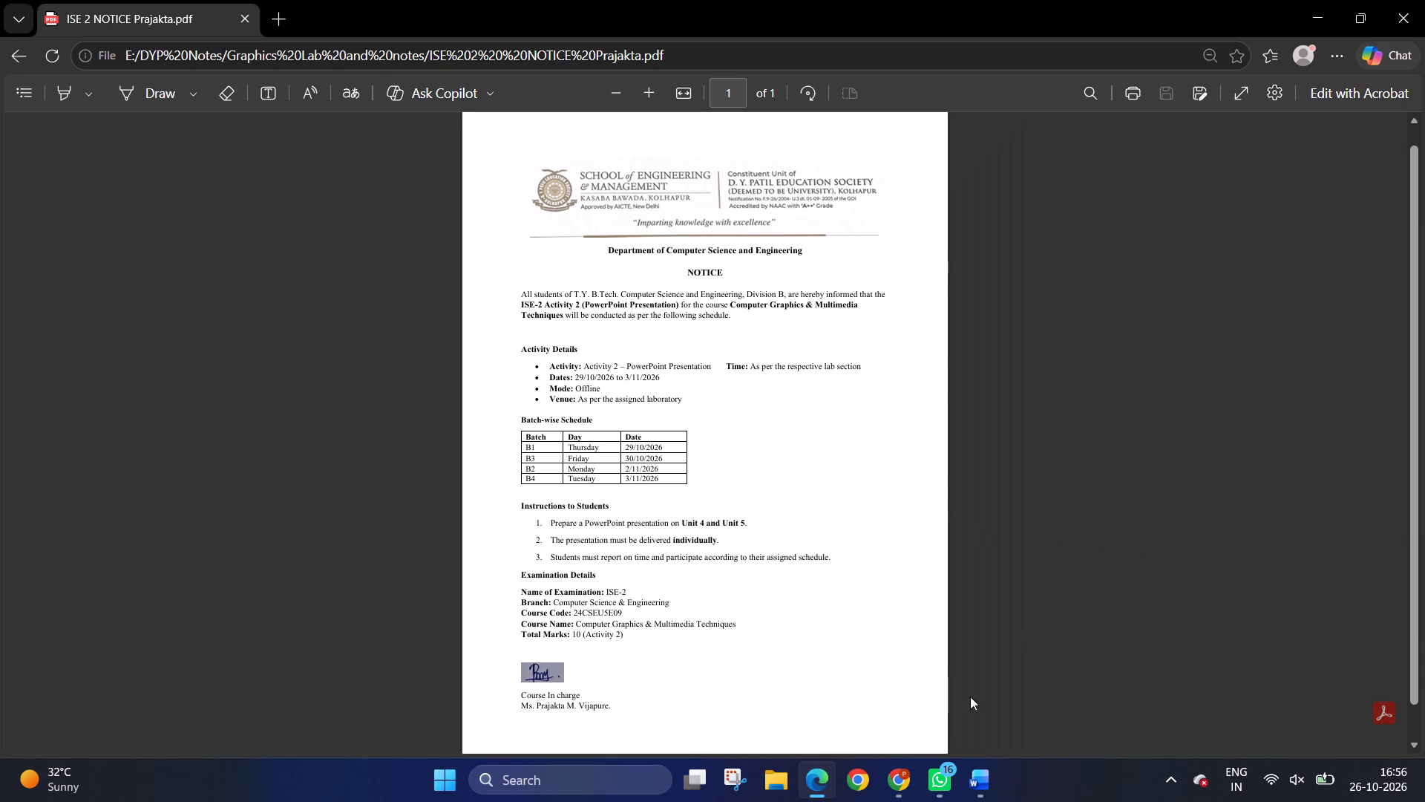
pyautogui.click(736, 775)
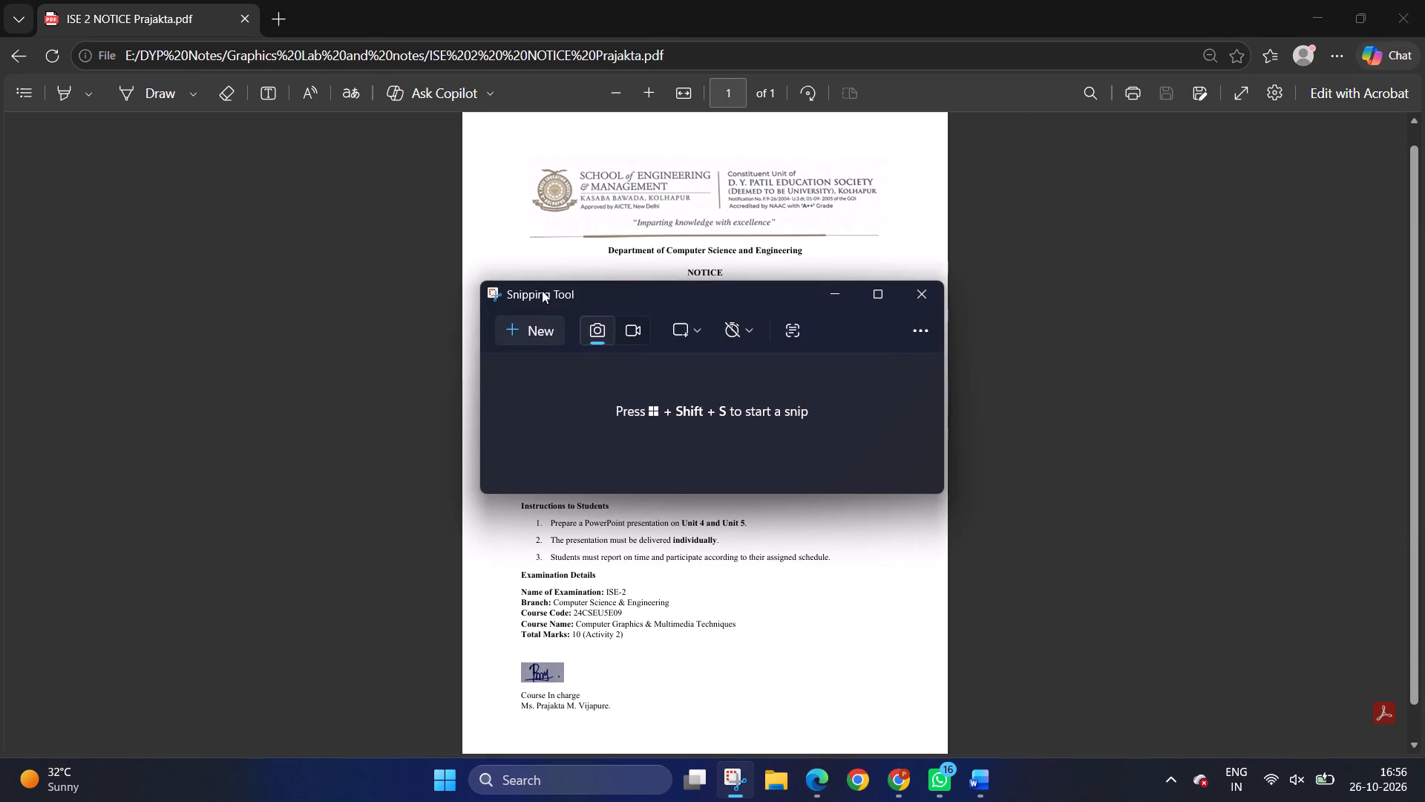
pyautogui.click(544, 338)
pyautogui.moveTo(491, 149); pyautogui.dragTo(561, 325)
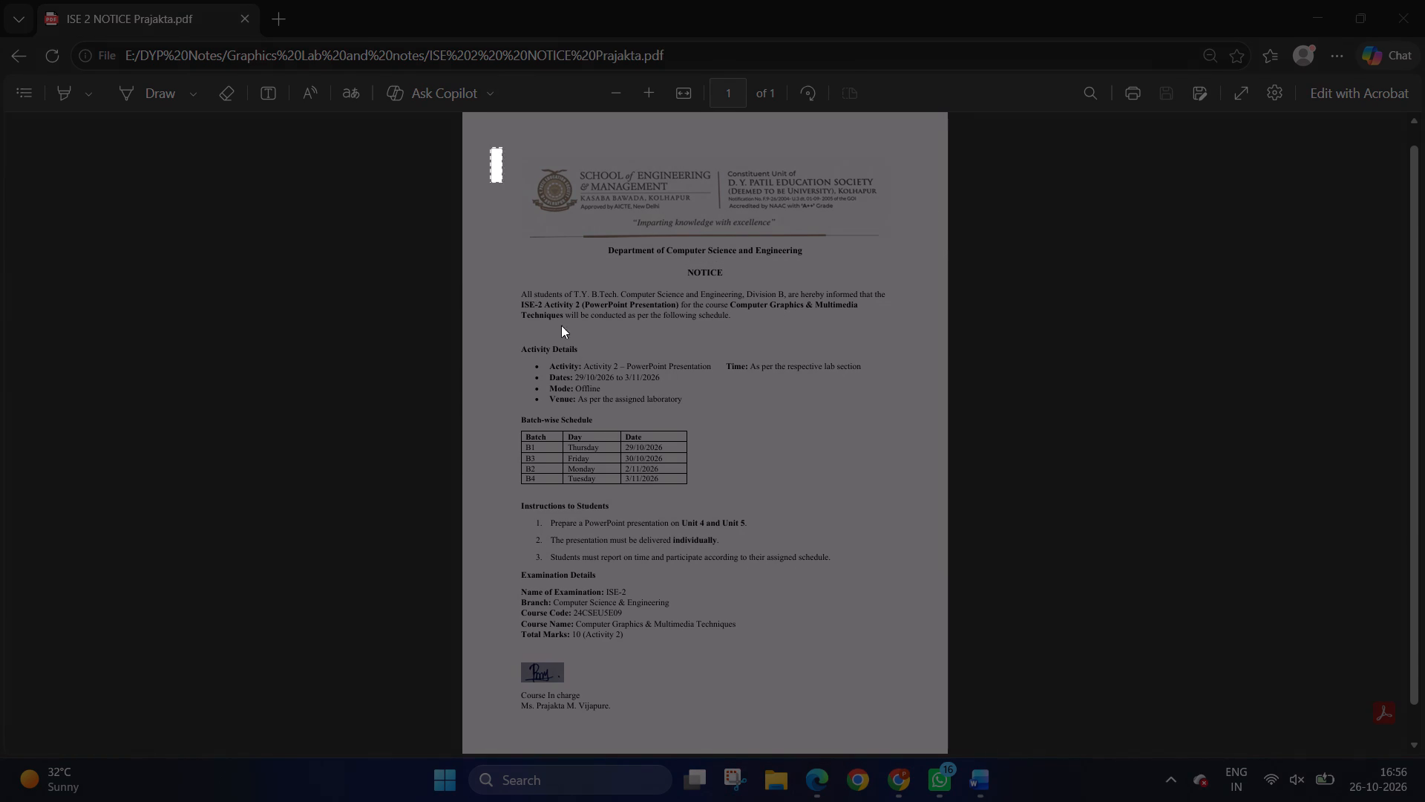
pyautogui.moveTo(561, 325); pyautogui.dragTo(909, 732)
pyautogui.hotkey('ctrl', 'c')
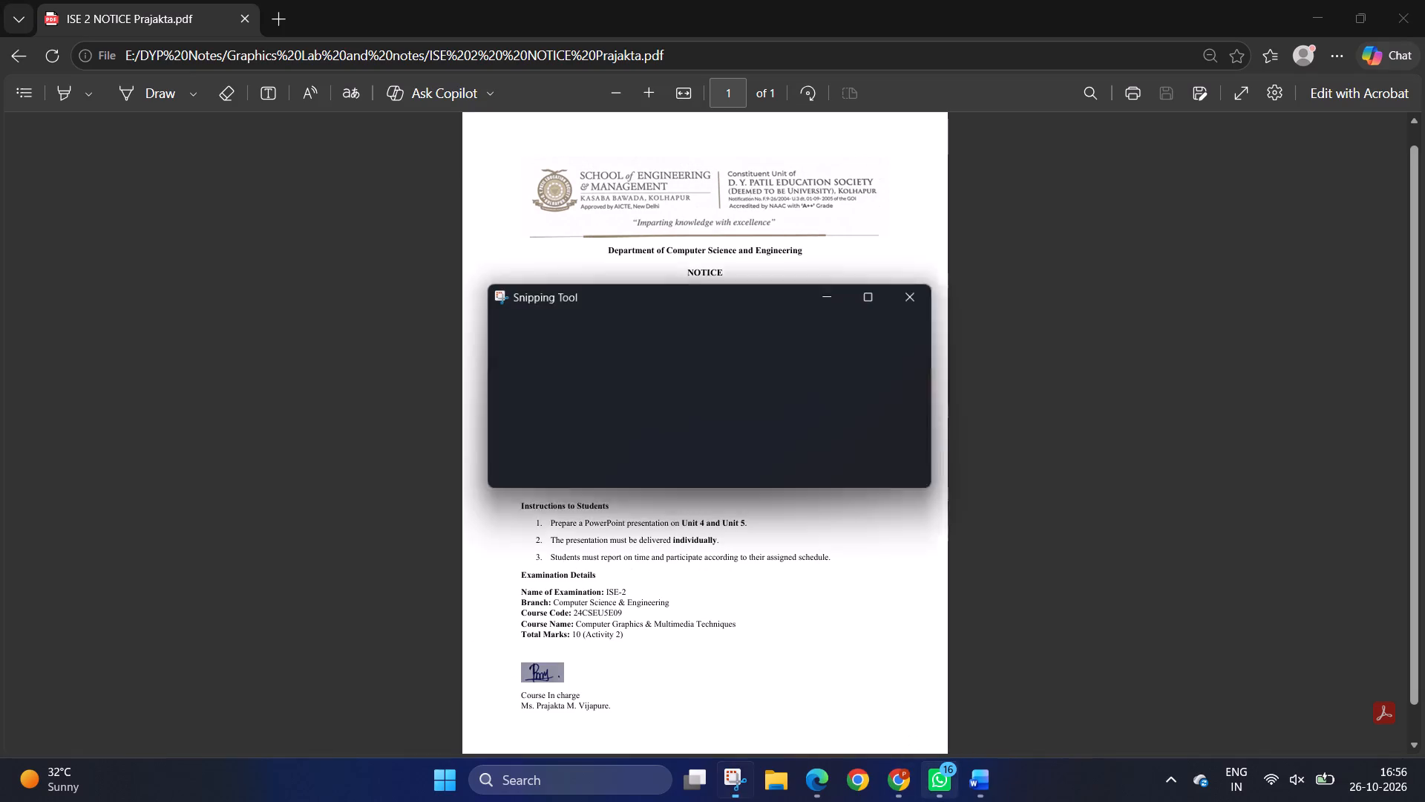
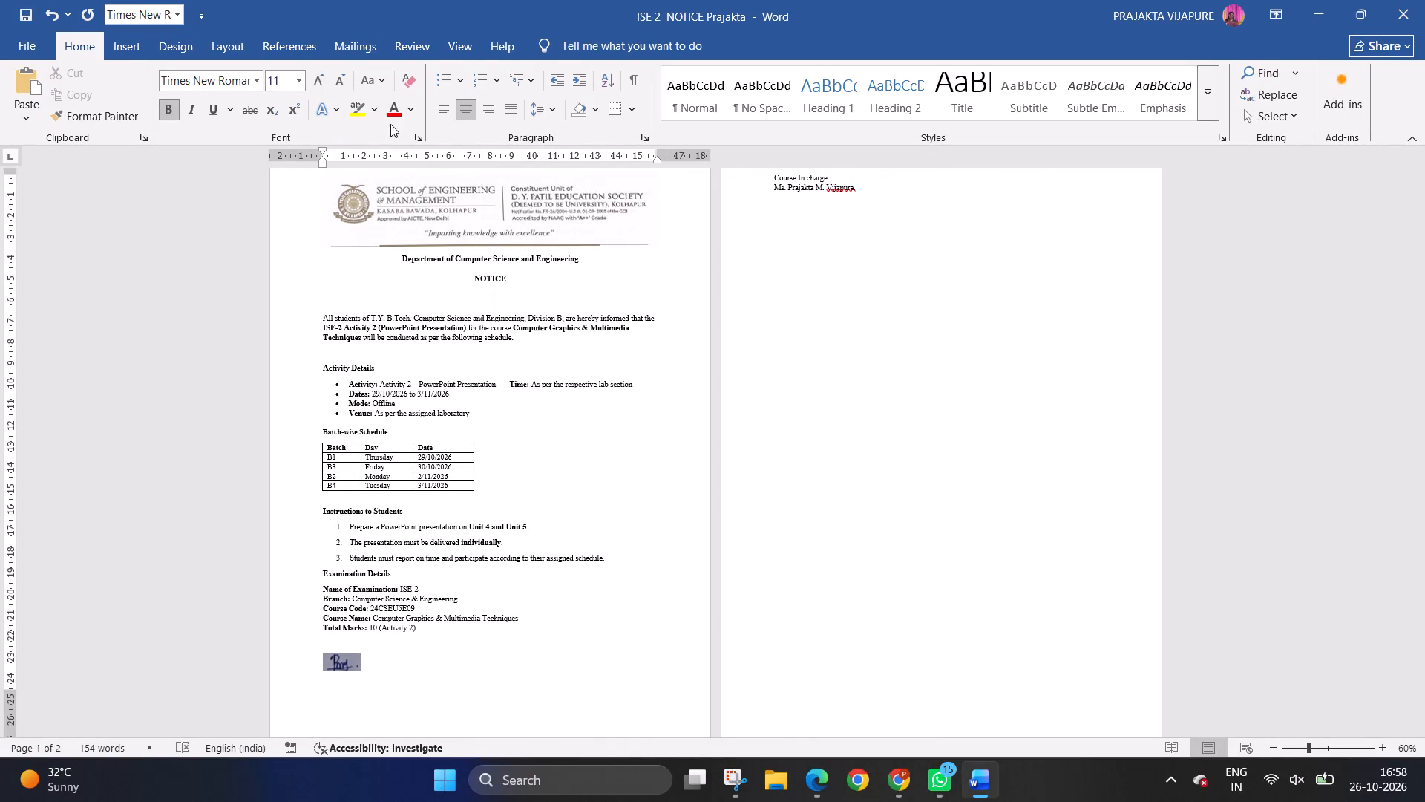
# Add a right-aligned line reading "Date : 26/10/2026" on the blank line below the NOTICE heading.
pyautogui.click(489, 110)
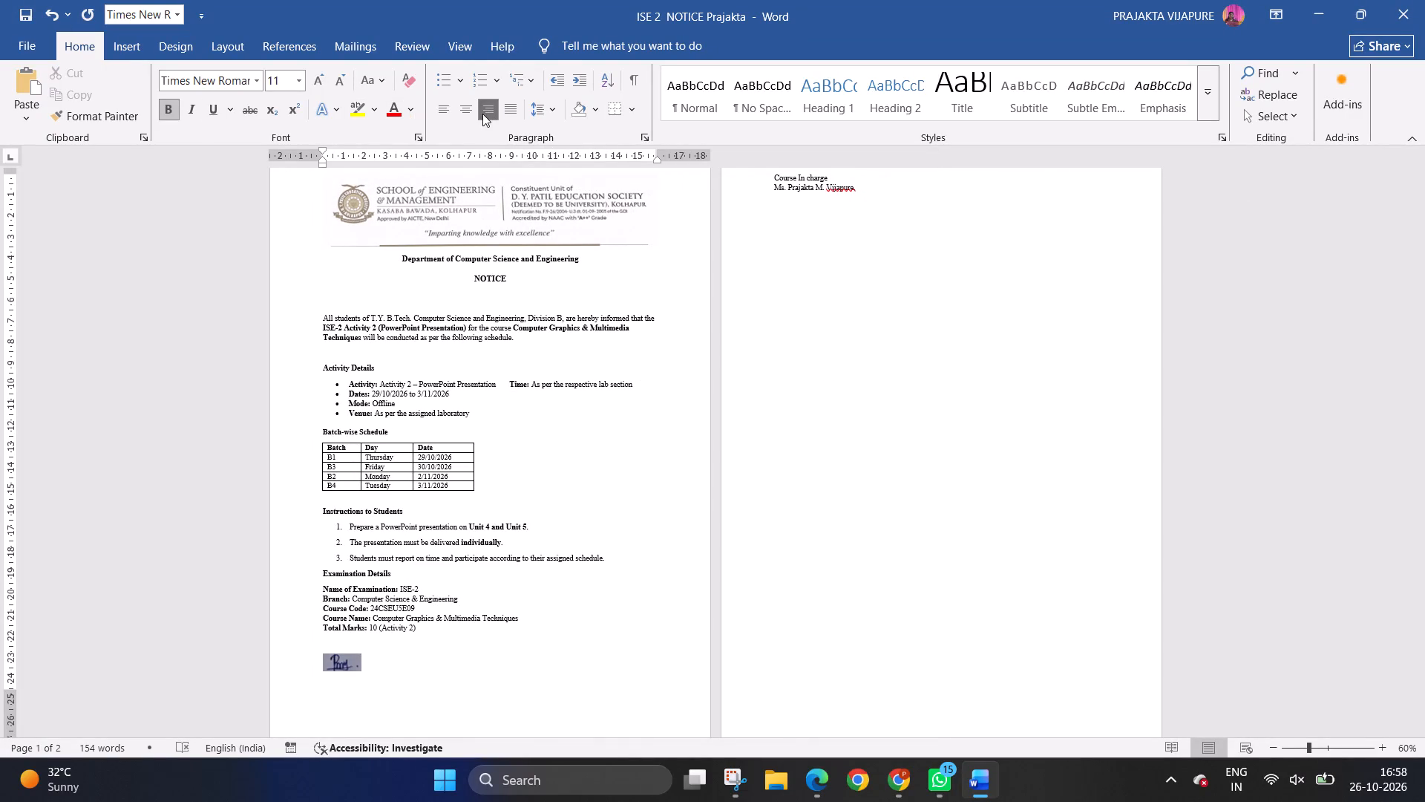
pyautogui.hotkey('shift', 'd')
pyautogui.write('ate :')
pyautogui.press('BackSpace')
pyautogui.write(':')
pyautogui.press('space')
pyautogui.write('26/')
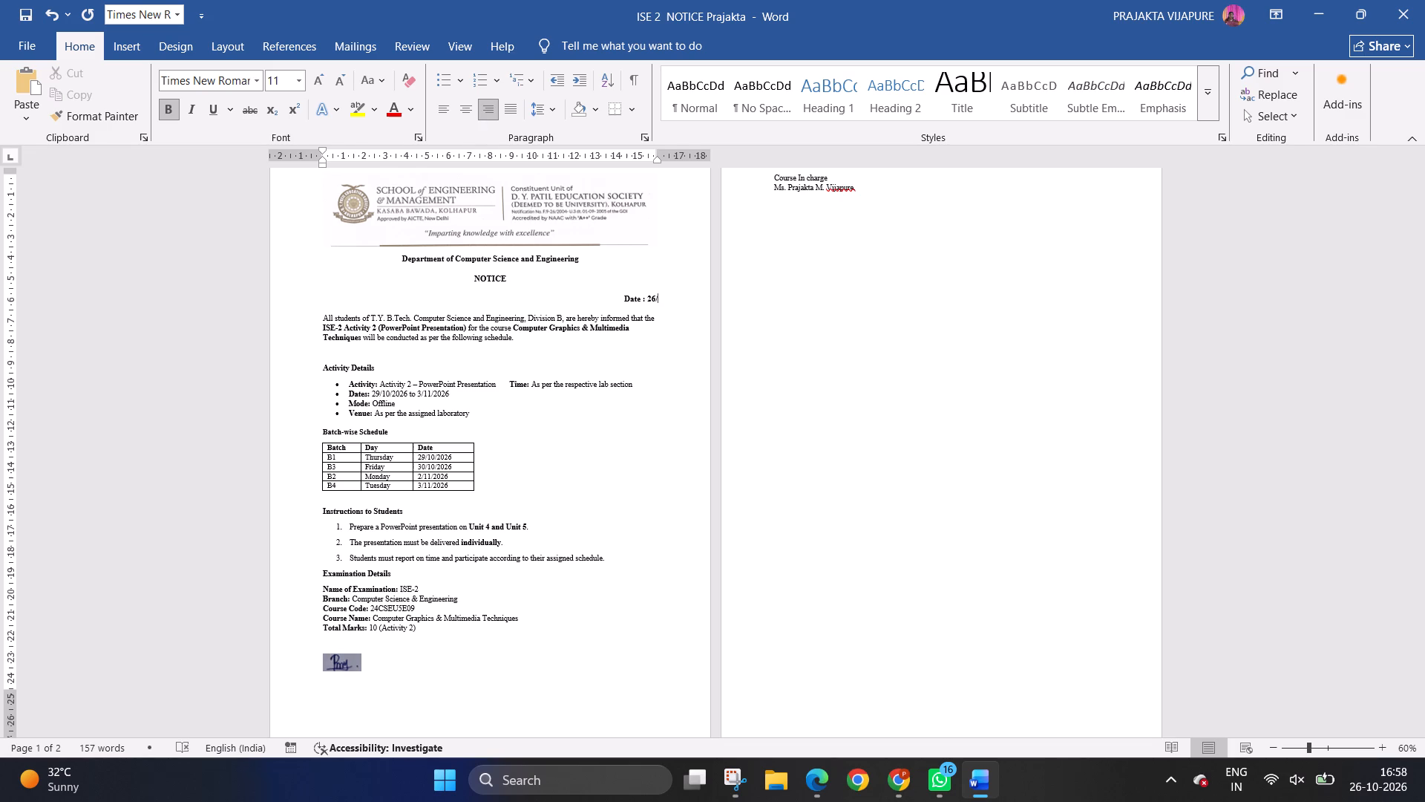
pyautogui.write('10')
pyautogui.press('/')
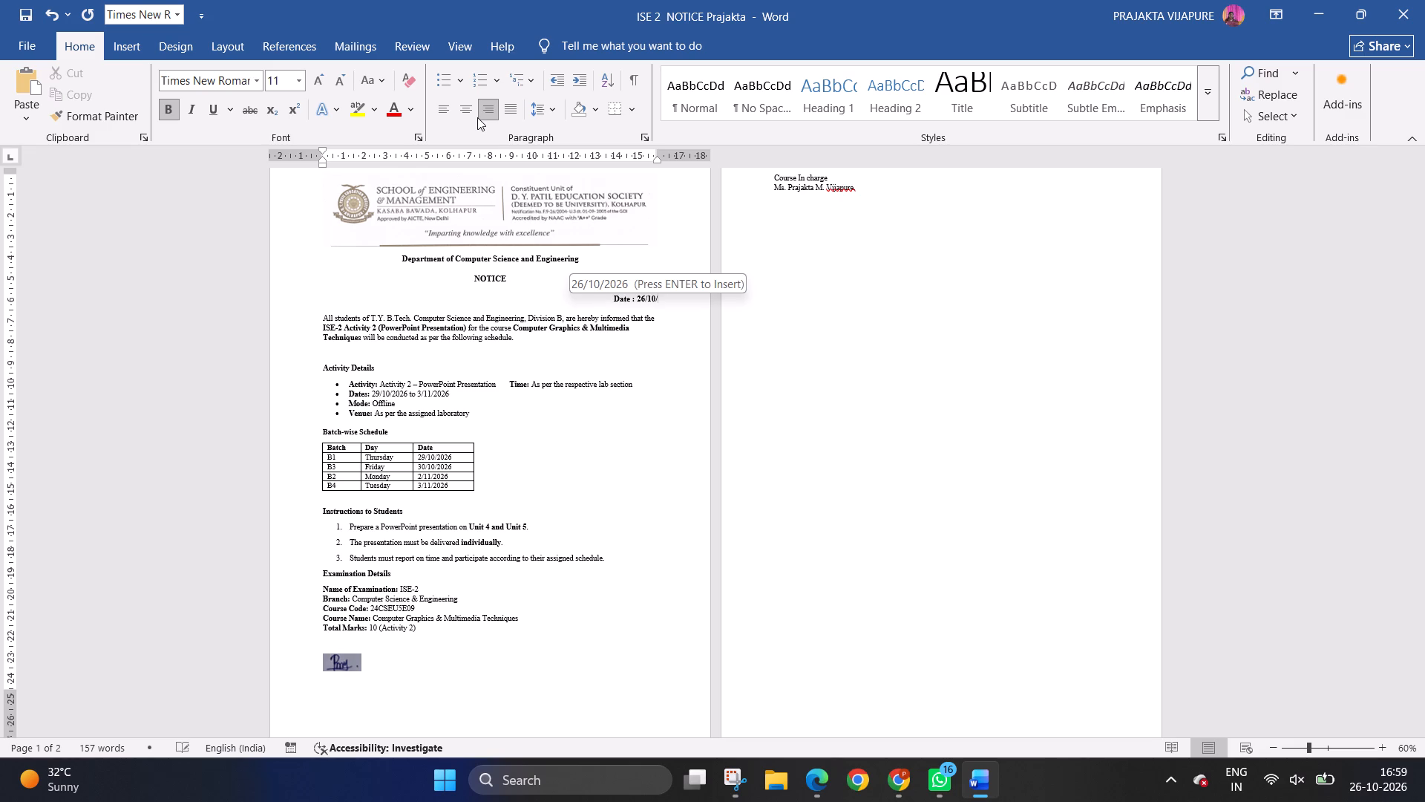
pyautogui.write('202')
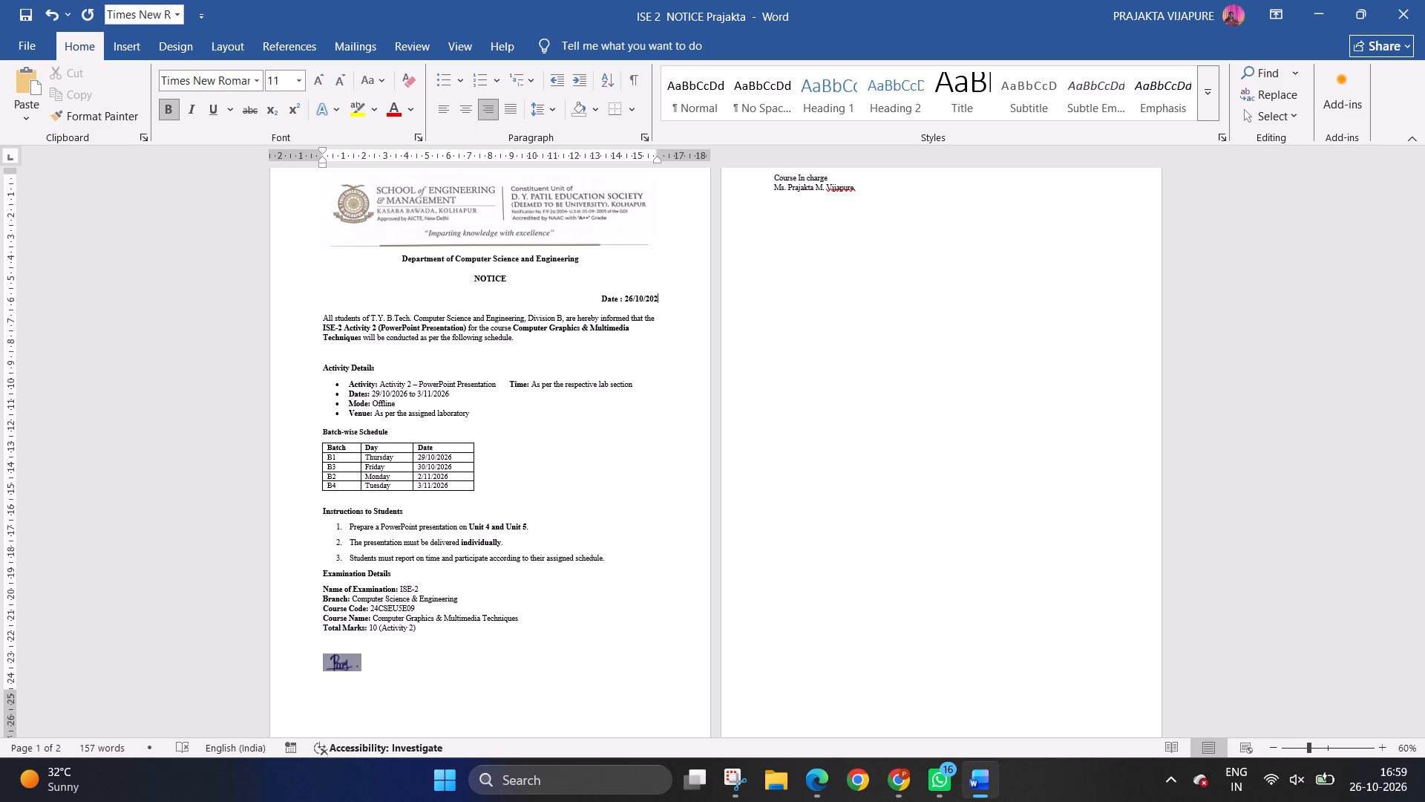
pyautogui.press('6')
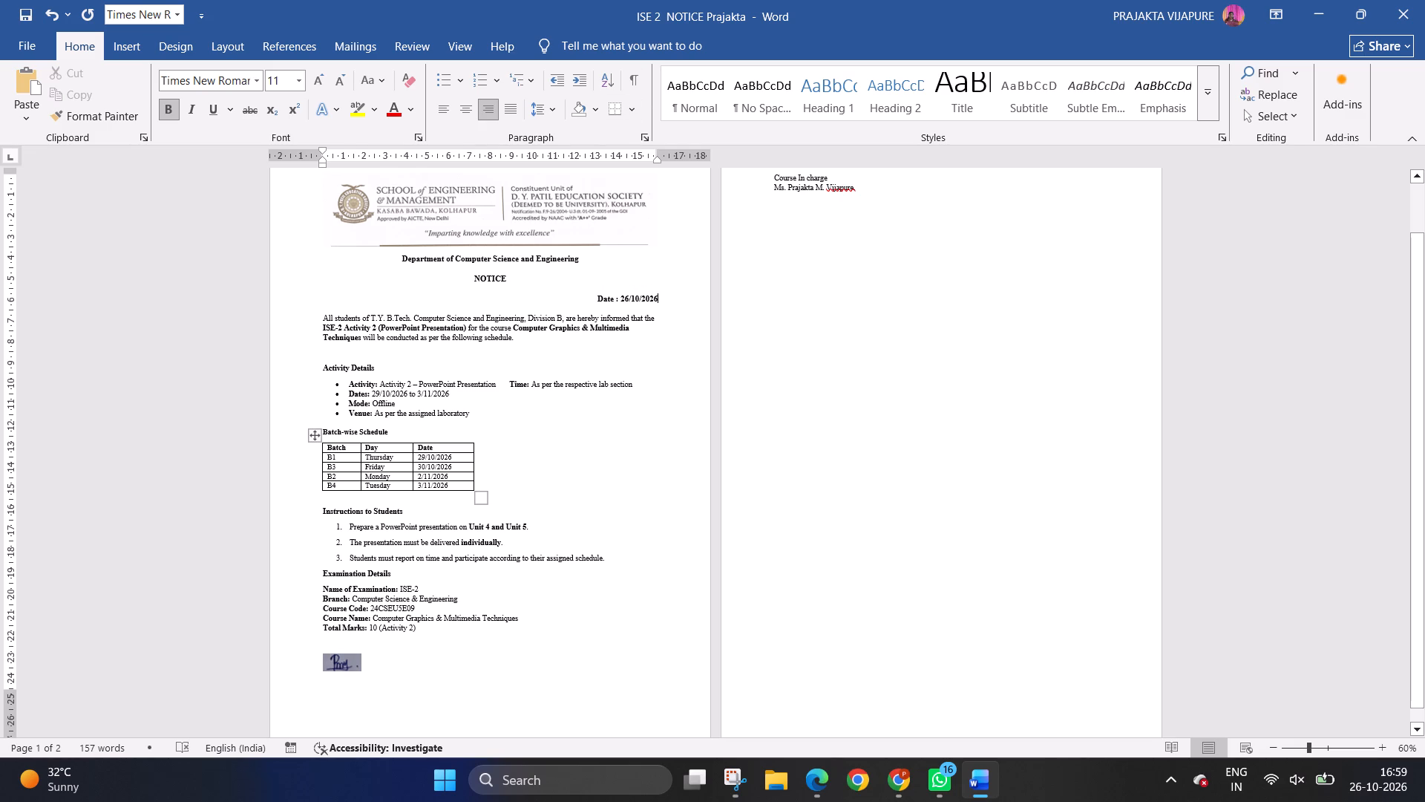
# Shrink the signature image below the Examination Details proportionally to a slightly smaller size.
pyautogui.click(337, 659)
pyautogui.moveTo(363, 648); pyautogui.dragTo(347, 663)
pyautogui.click(428, 670)
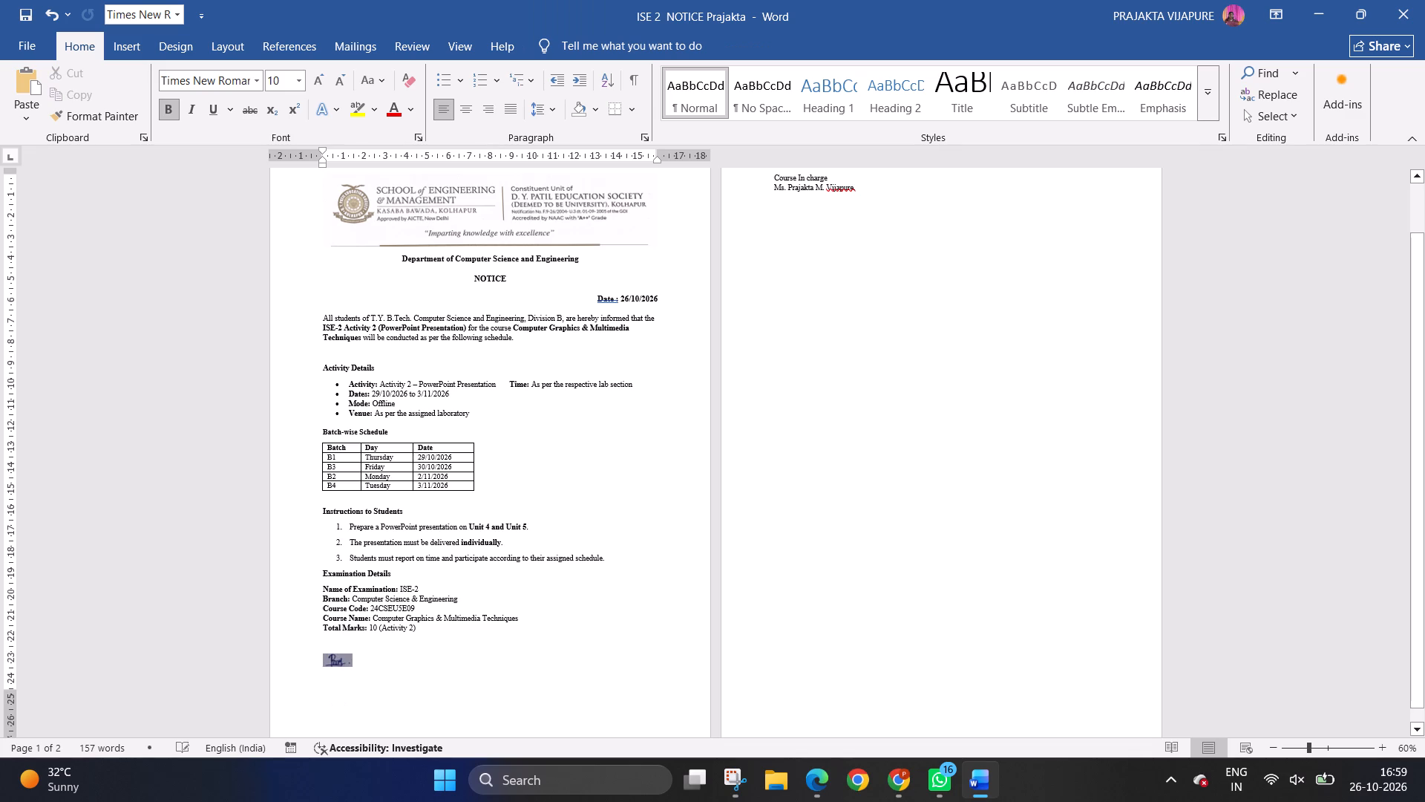
# Set the font size of the two course in-charge signature lines on the second page to 10.
pyautogui.scroll(3, 960, 318)
pyautogui.click(738, 235)
pyautogui.click(752, 247)
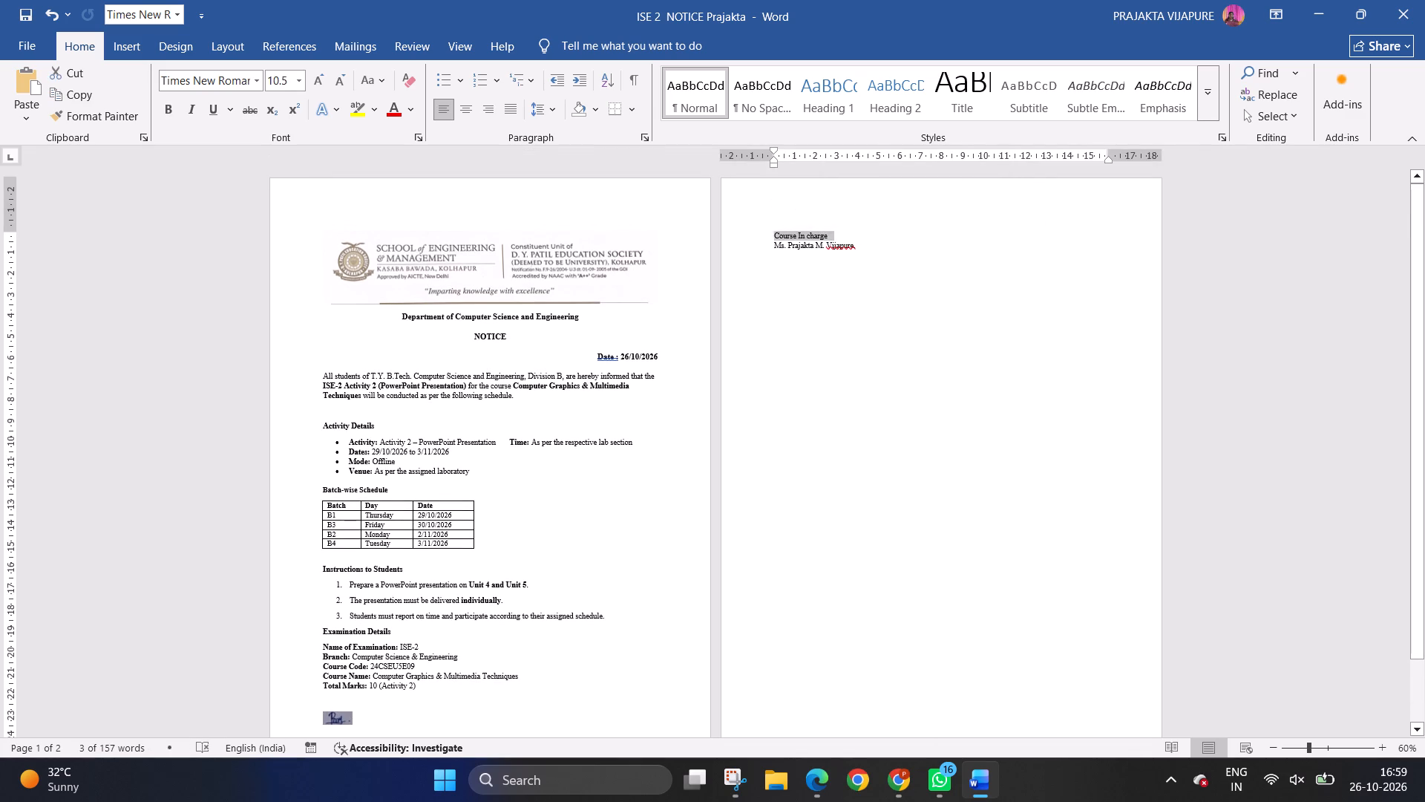
pyautogui.click(757, 240)
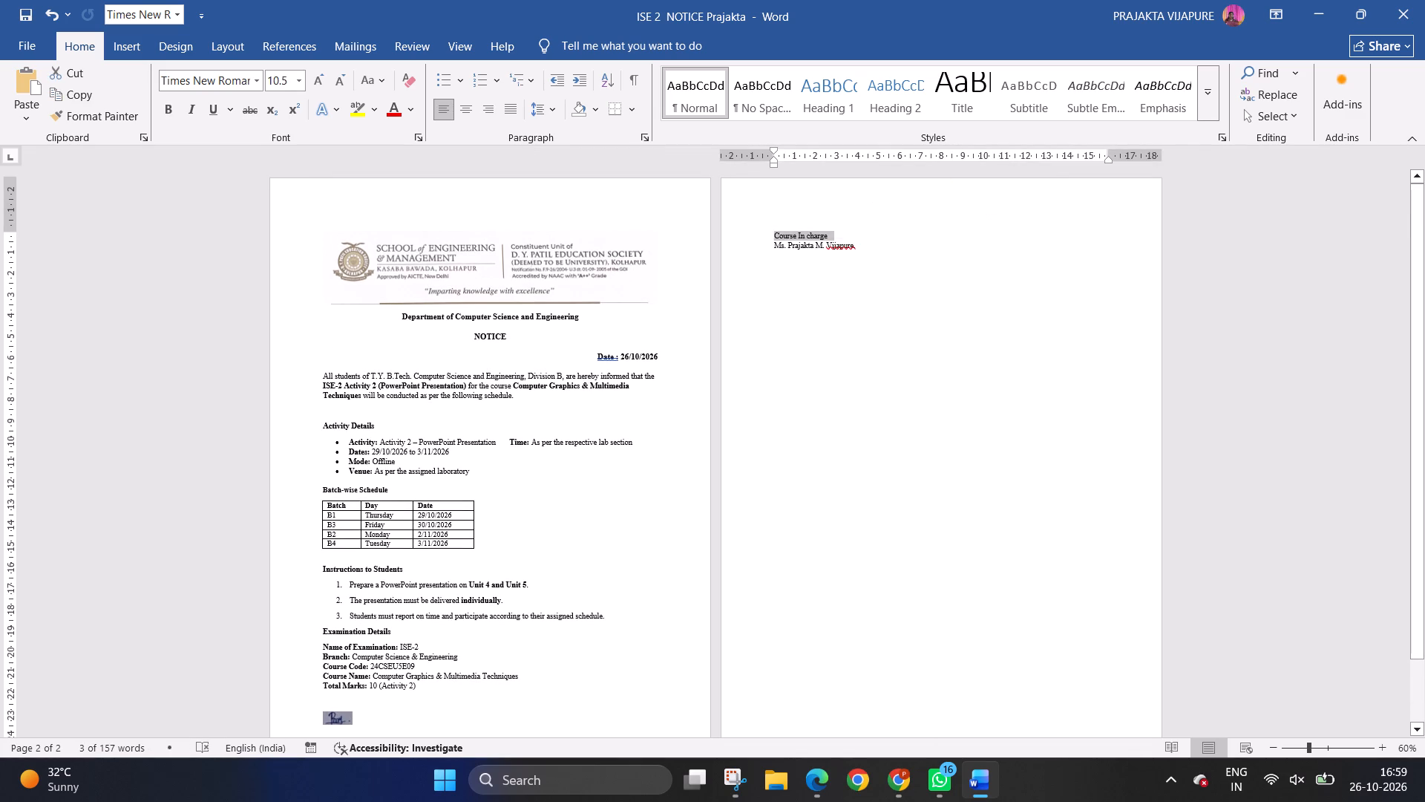
pyautogui.keyDown('ctrl'); pyautogui.click(760, 252); pyautogui.keyUp('ctrl')
pyautogui.click(292, 83)
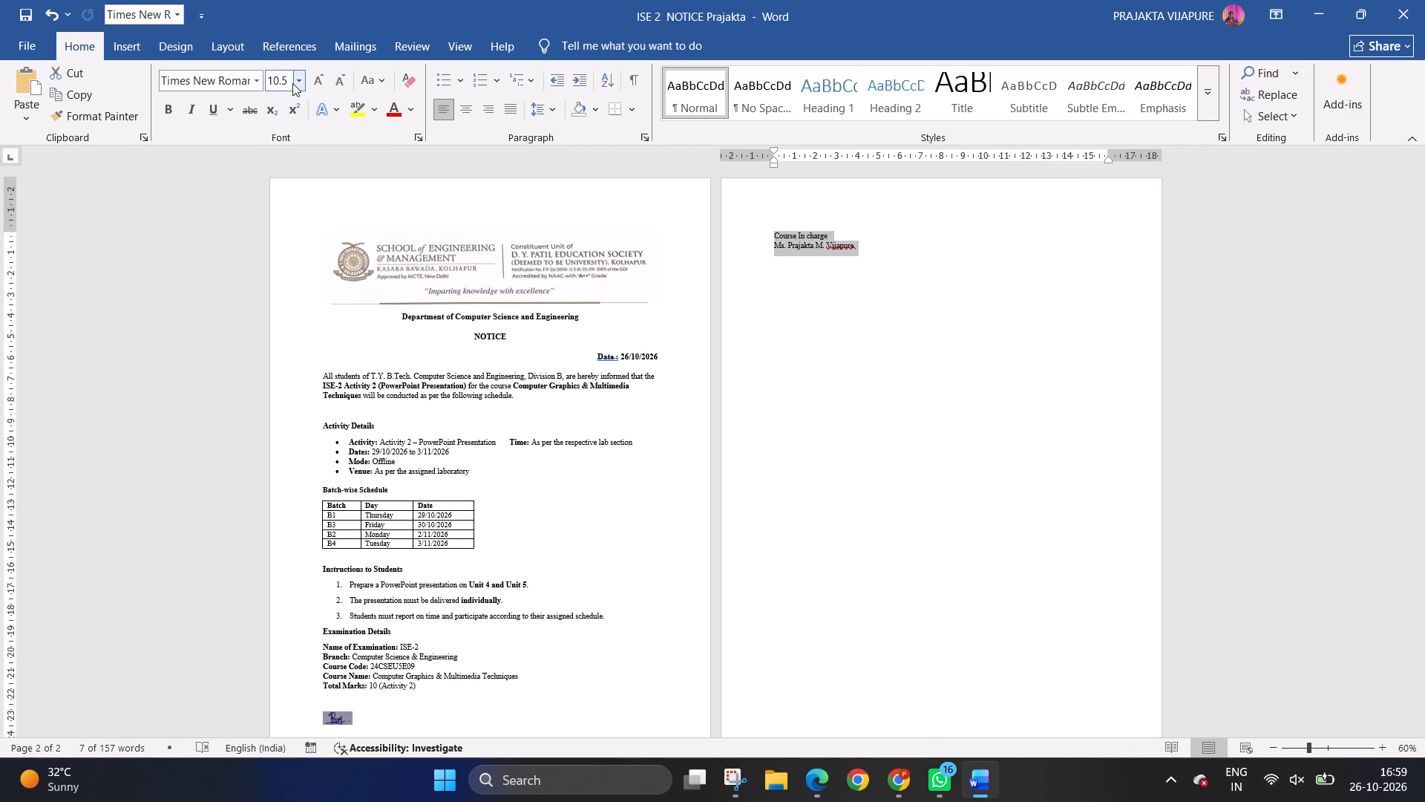
pyautogui.doubleClick(292, 83)
pyautogui.press('1')
pyautogui.press('0')
pyautogui.press('Return')
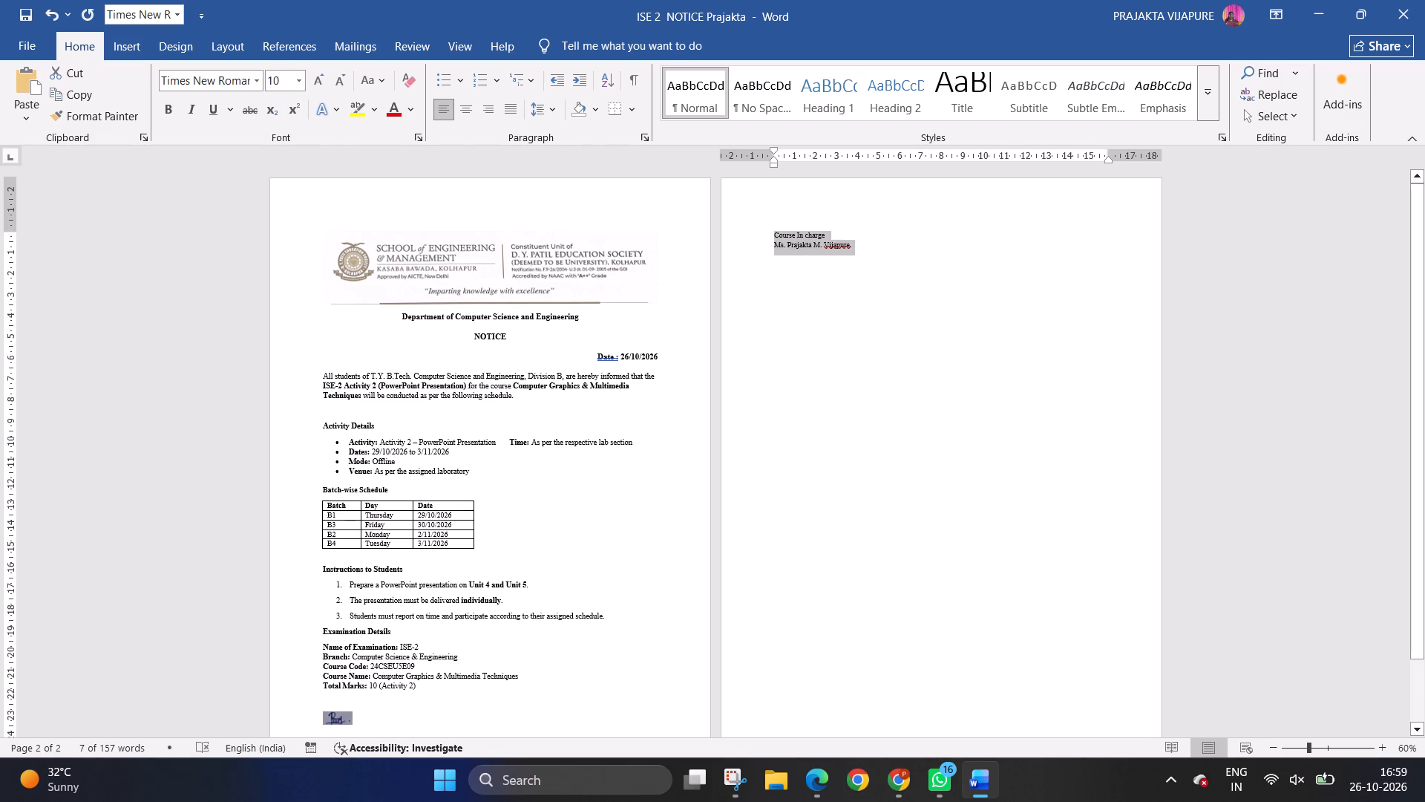
# Remove the blank line between the opening paragraph and the Activity Details heading.
pyautogui.click(430, 398)
pyautogui.click(421, 402)
pyautogui.click(397, 415)
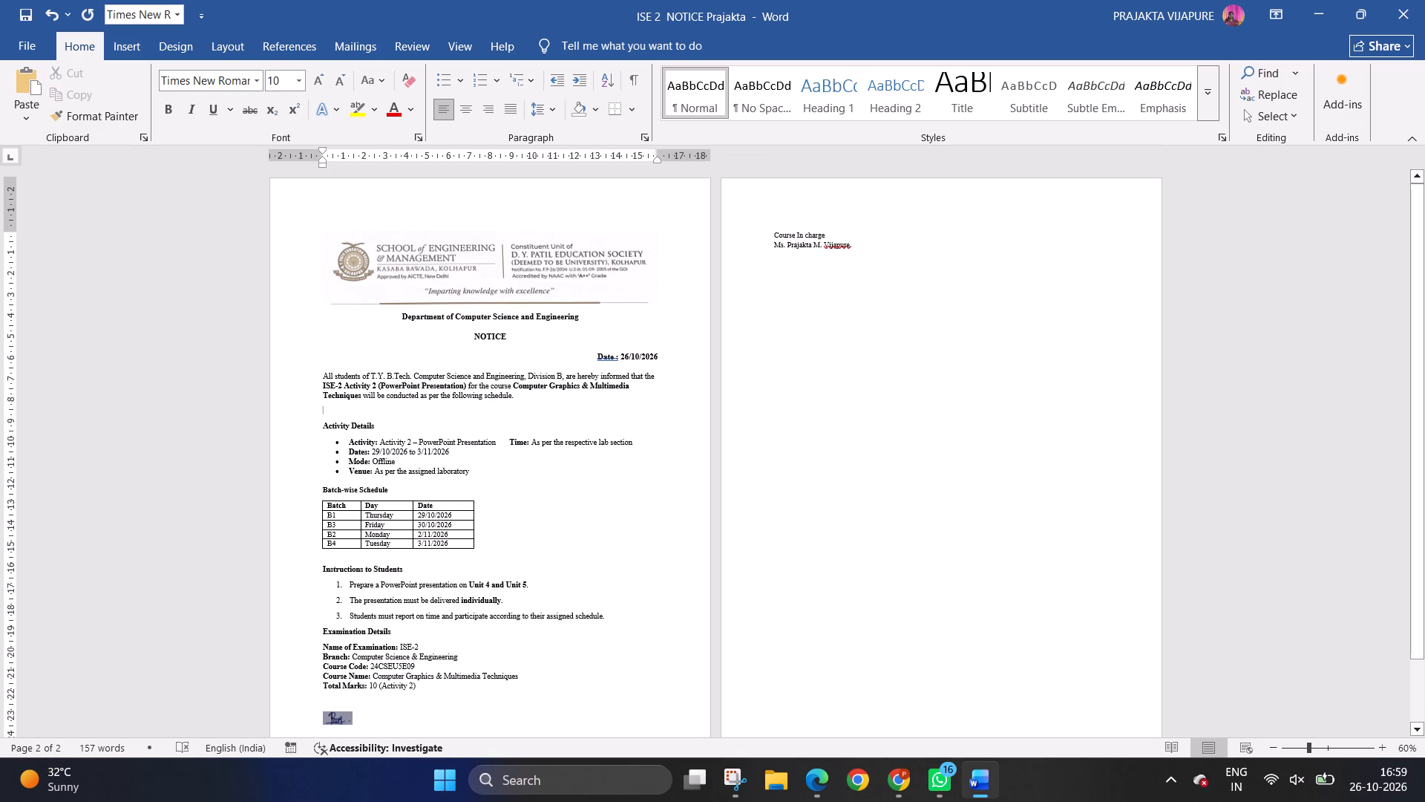
pyautogui.press('BackSpace')
pyautogui.scroll(-3, 761, 446)
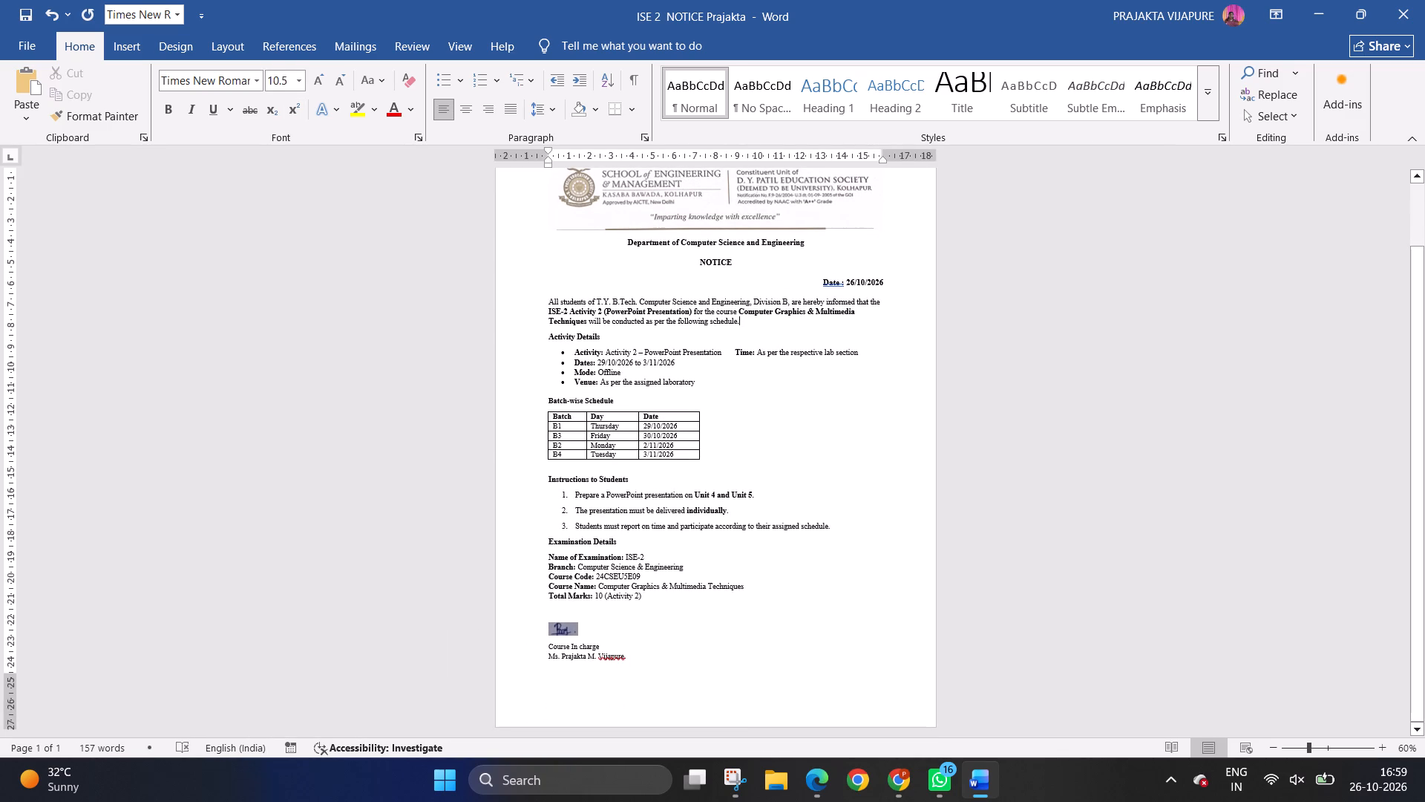
# Remove the space before the colon in the notice's Date line and save the document.
pyautogui.click(845, 287)
pyautogui.press('Left')
pyautogui.press('BackSpace')
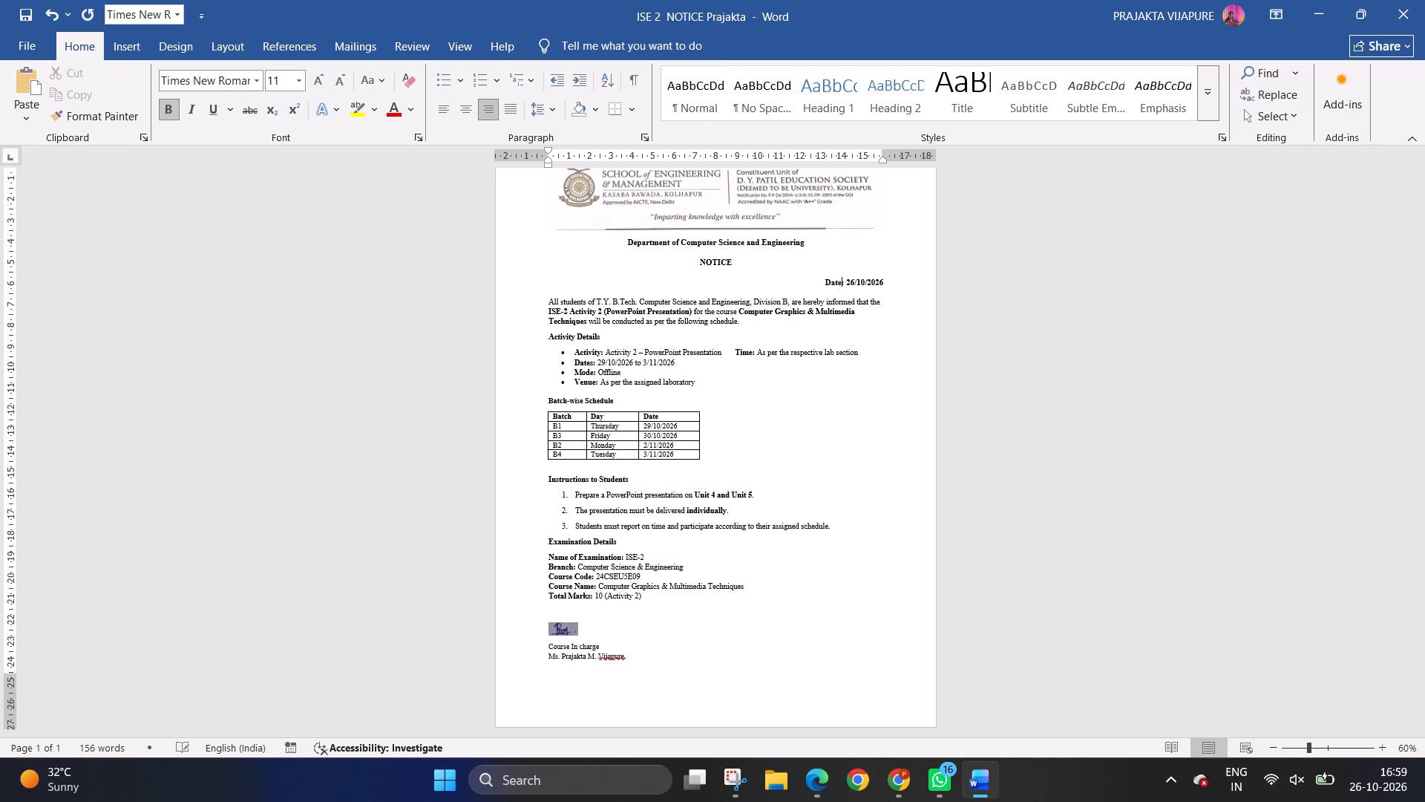
pyautogui.hotkey('ctrl', 's')
pyautogui.hotkey('ctrl', 's')
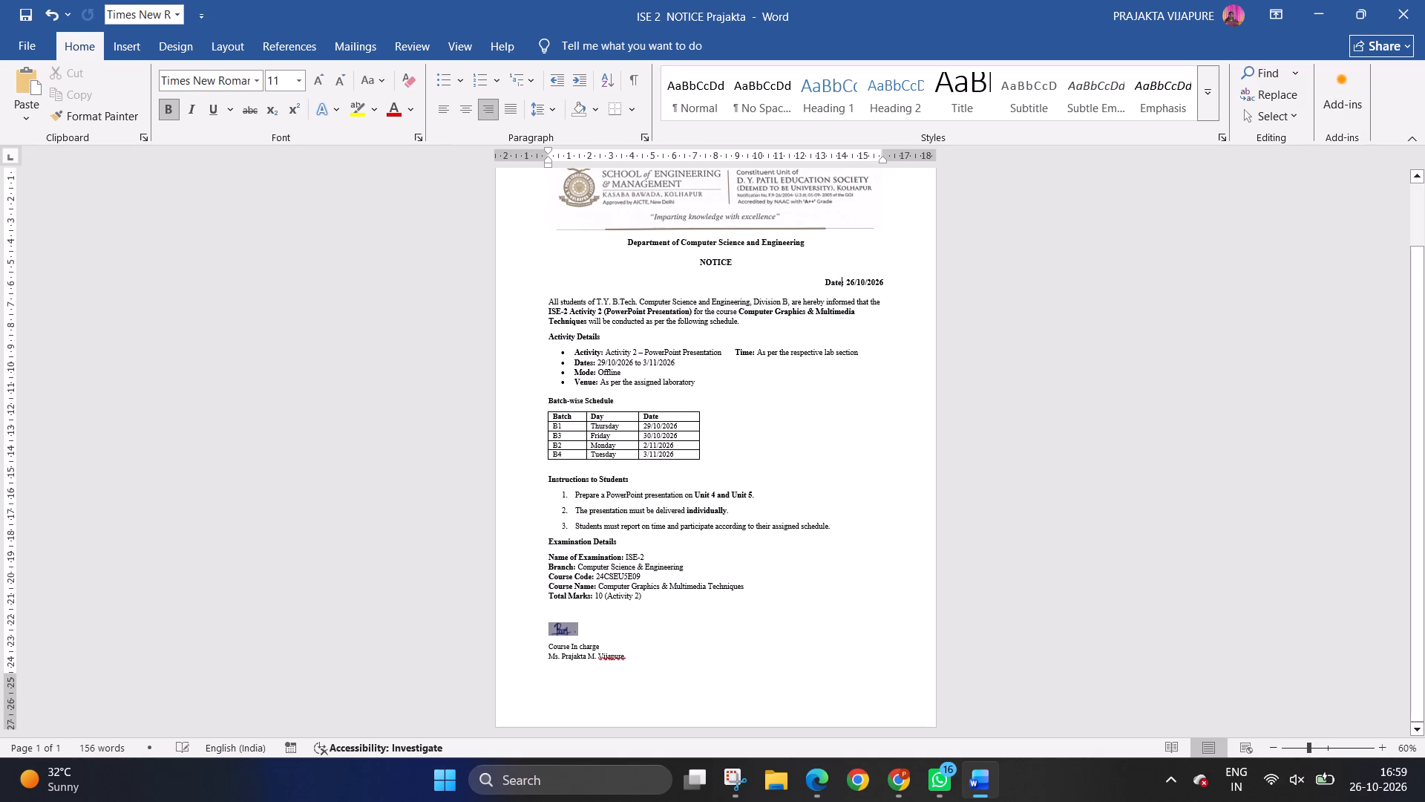
pyautogui.hotkey('ctrl', 's')
# In File Explorer, delete the outdated ISE 2 notice PDF from the Graphics Lab and notes folder, then close the window.
pyautogui.click(779, 771)
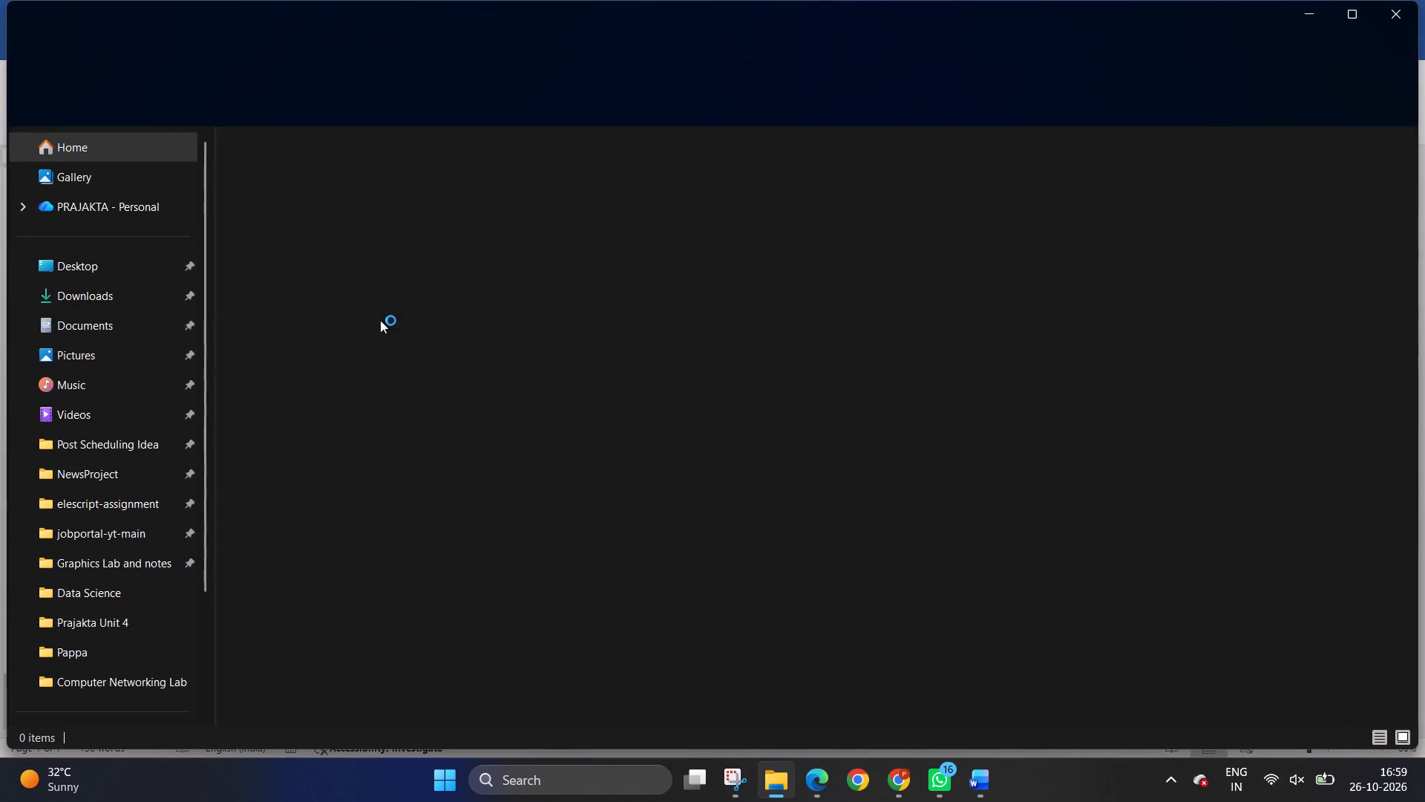
pyautogui.click(124, 569)
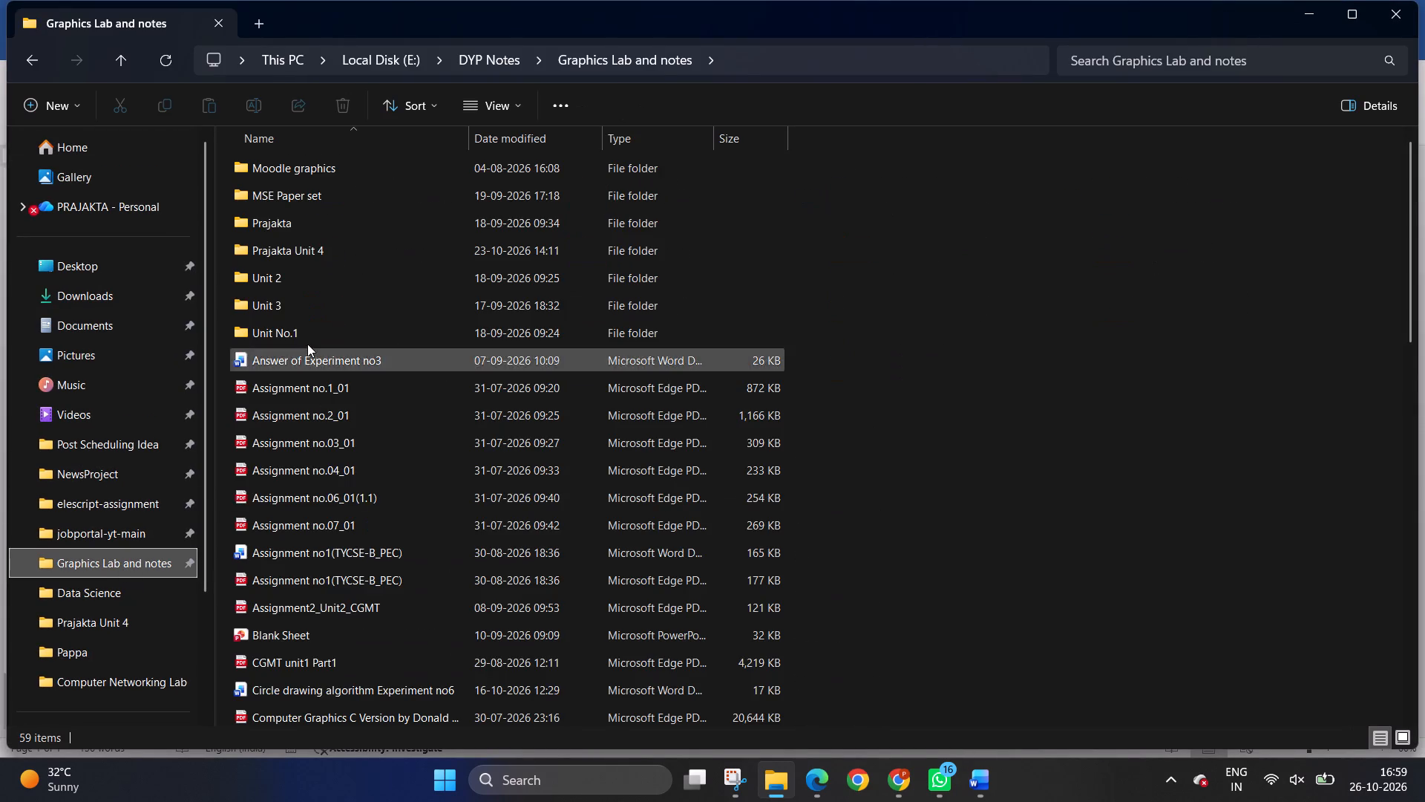
pyautogui.scroll(-6, 344, 464)
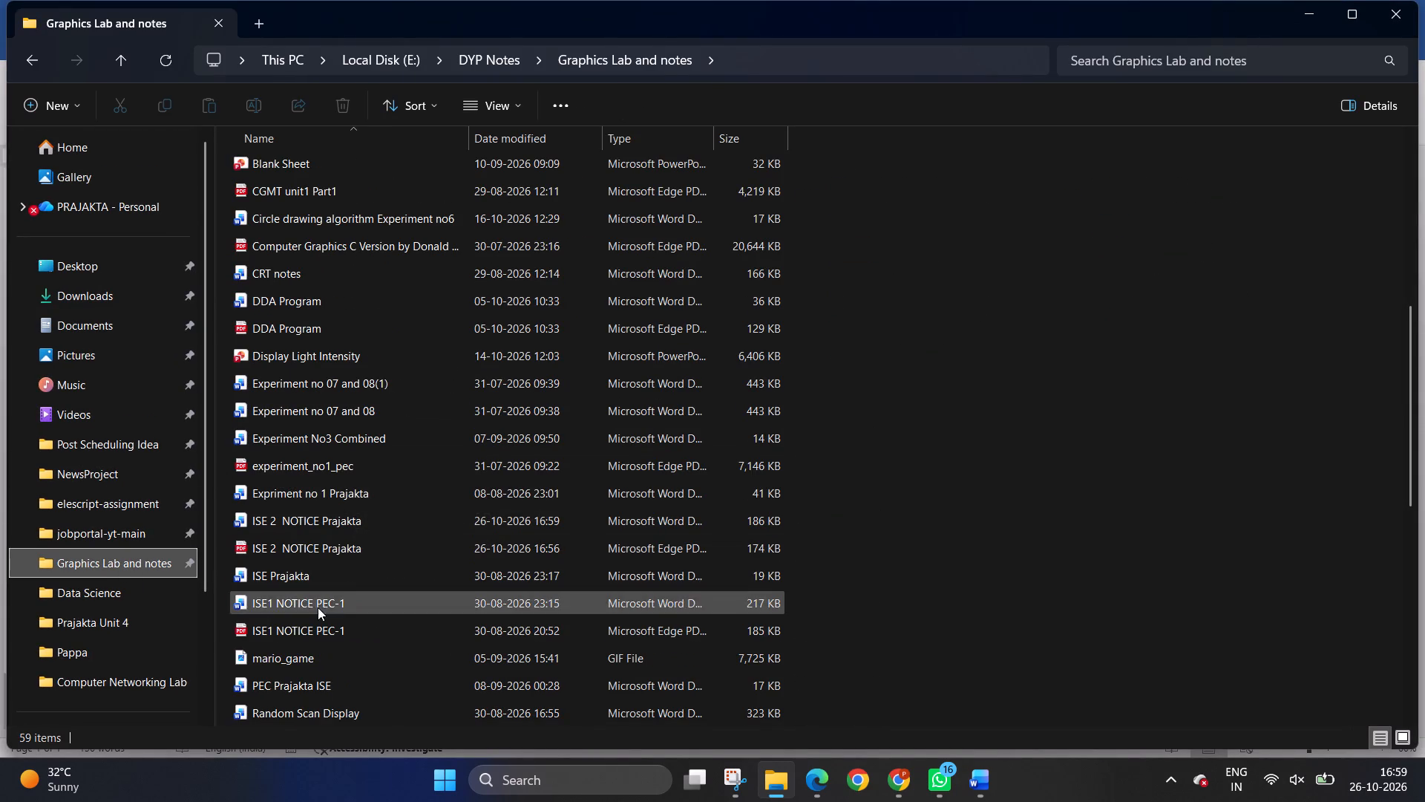
pyautogui.click(317, 541)
pyautogui.rightClick(317, 541)
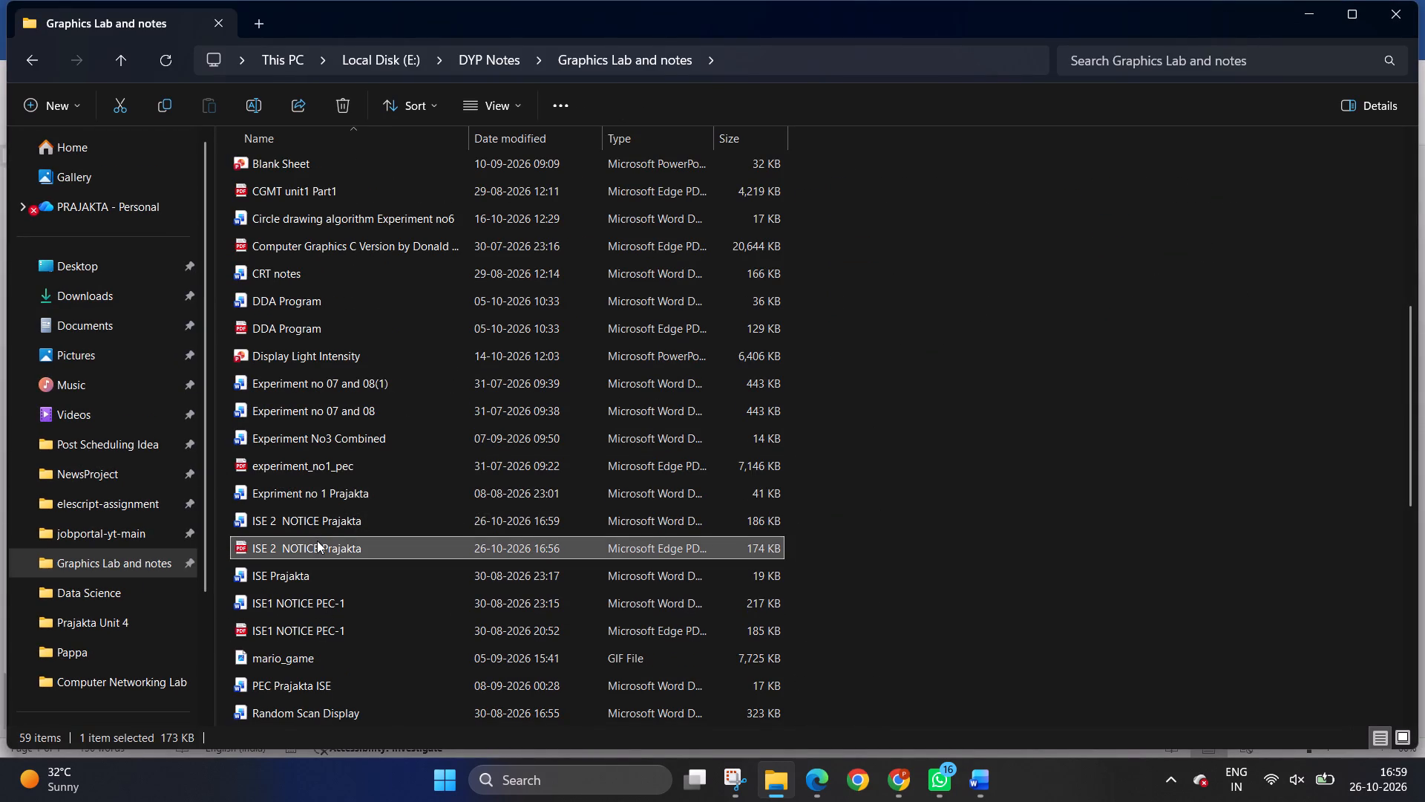
pyautogui.click(600, 576)
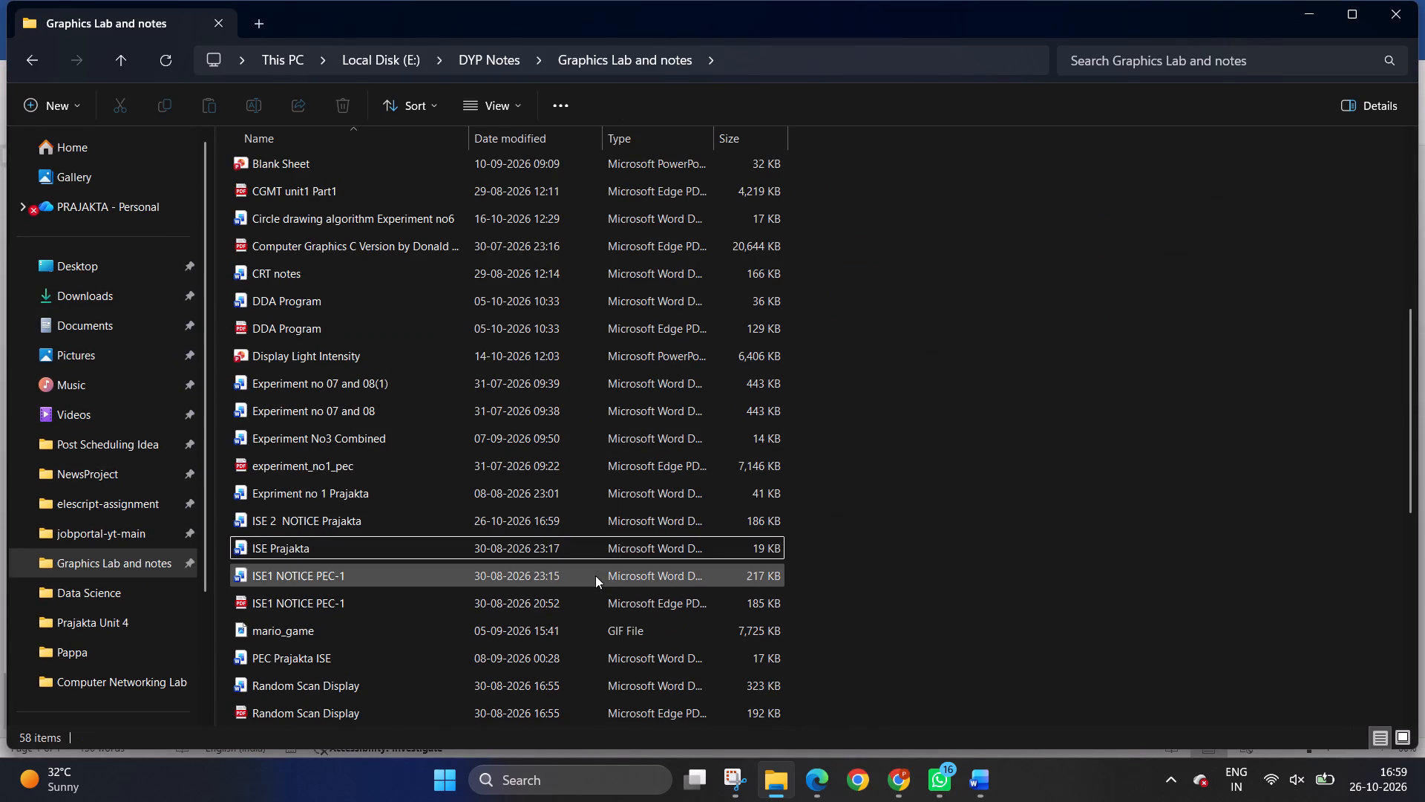
pyautogui.click(1376, 16)
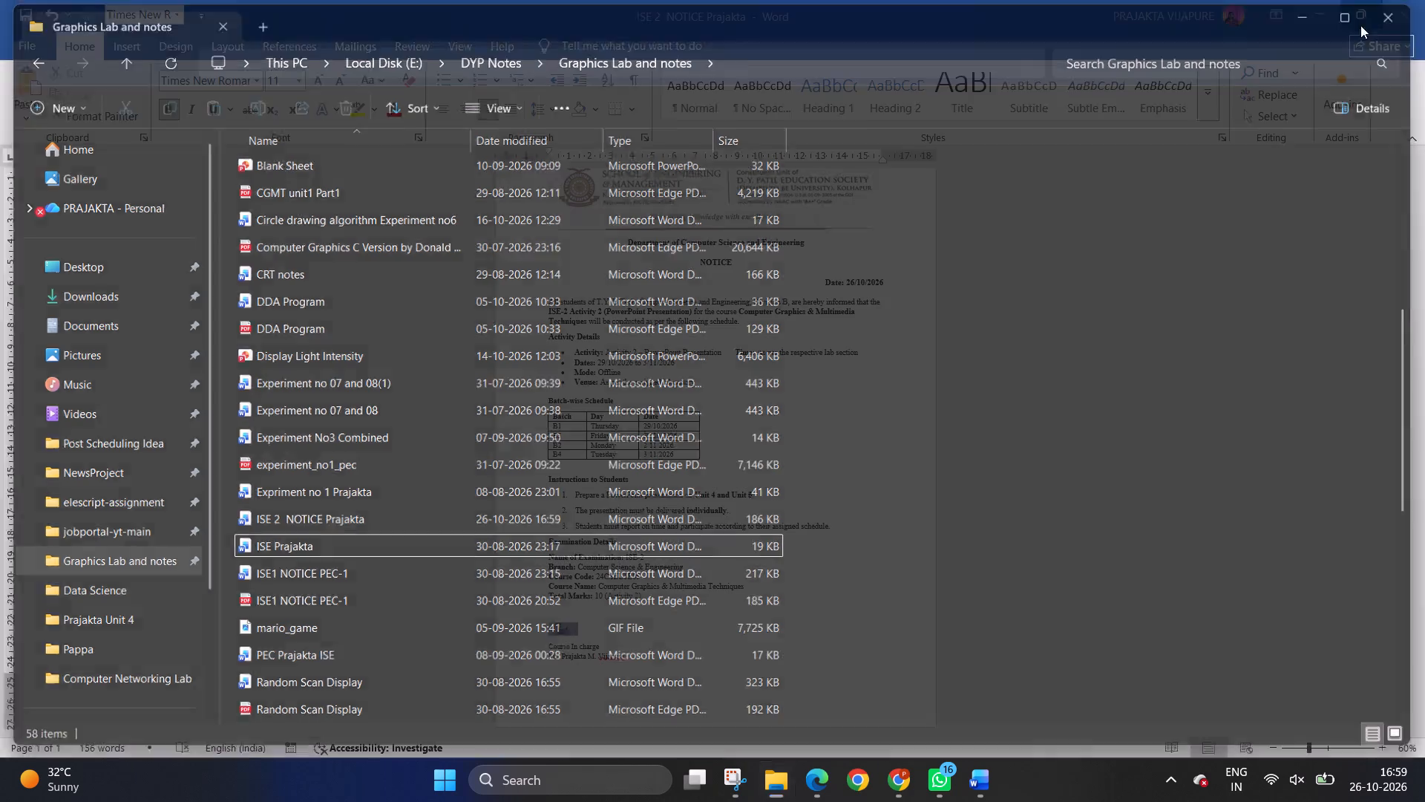
# Export the Word notice as a standard-quality PDF named ISE 2 NOTICE PEC-1 to DYP Notes > Graphics Lab and notes, opening it after publishing.
pyautogui.click(30, 37)
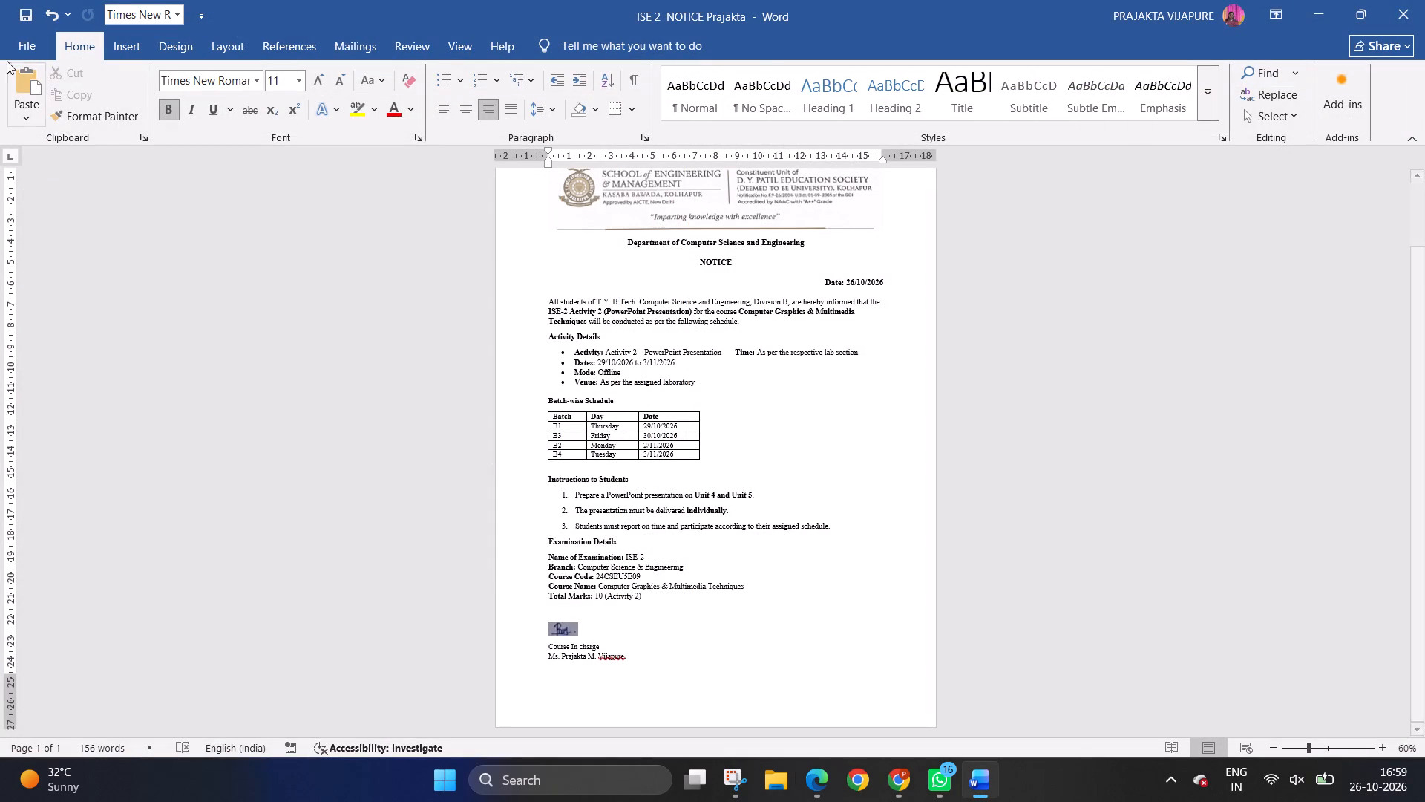
pyautogui.click(8, 50)
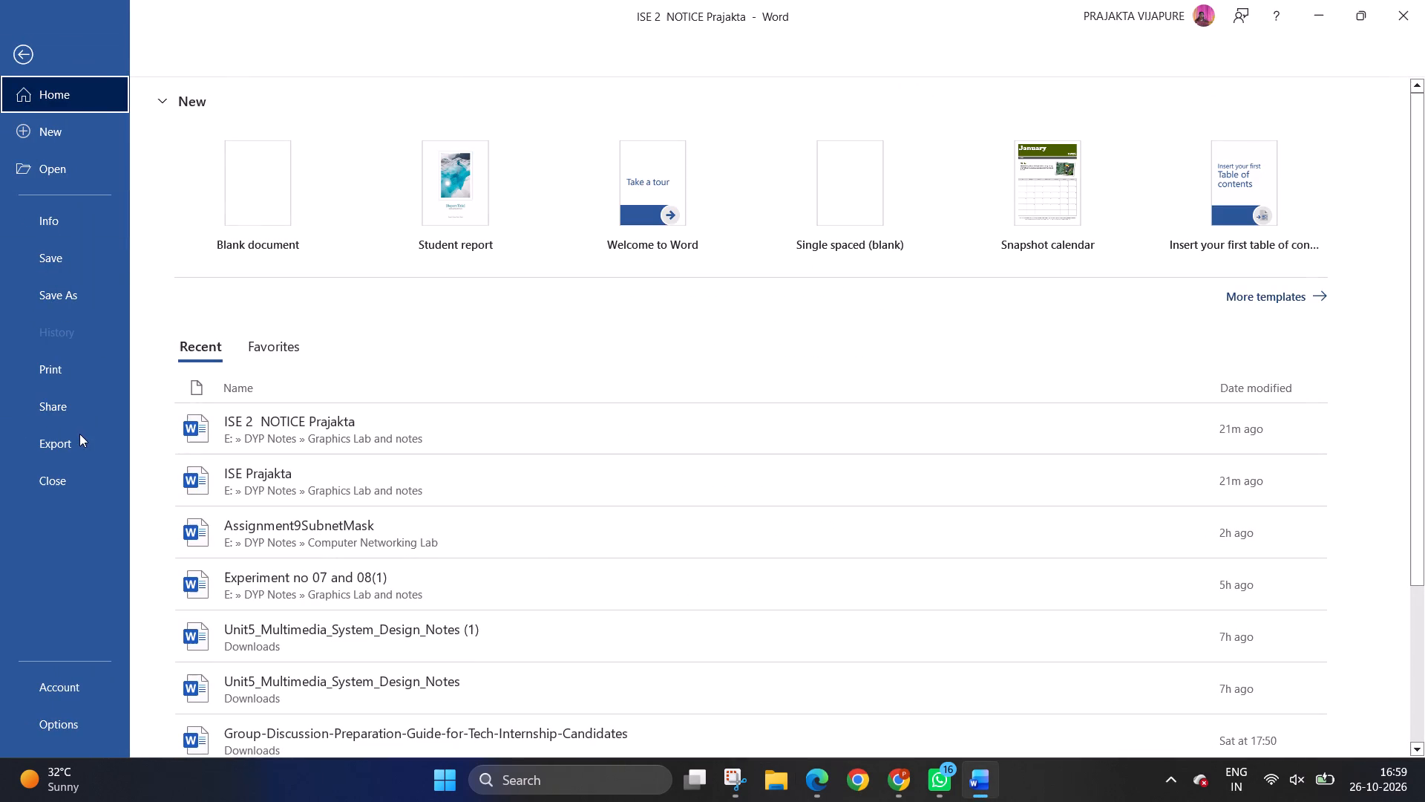
pyautogui.click(79, 434)
pyautogui.click(255, 112)
pyautogui.click(494, 244)
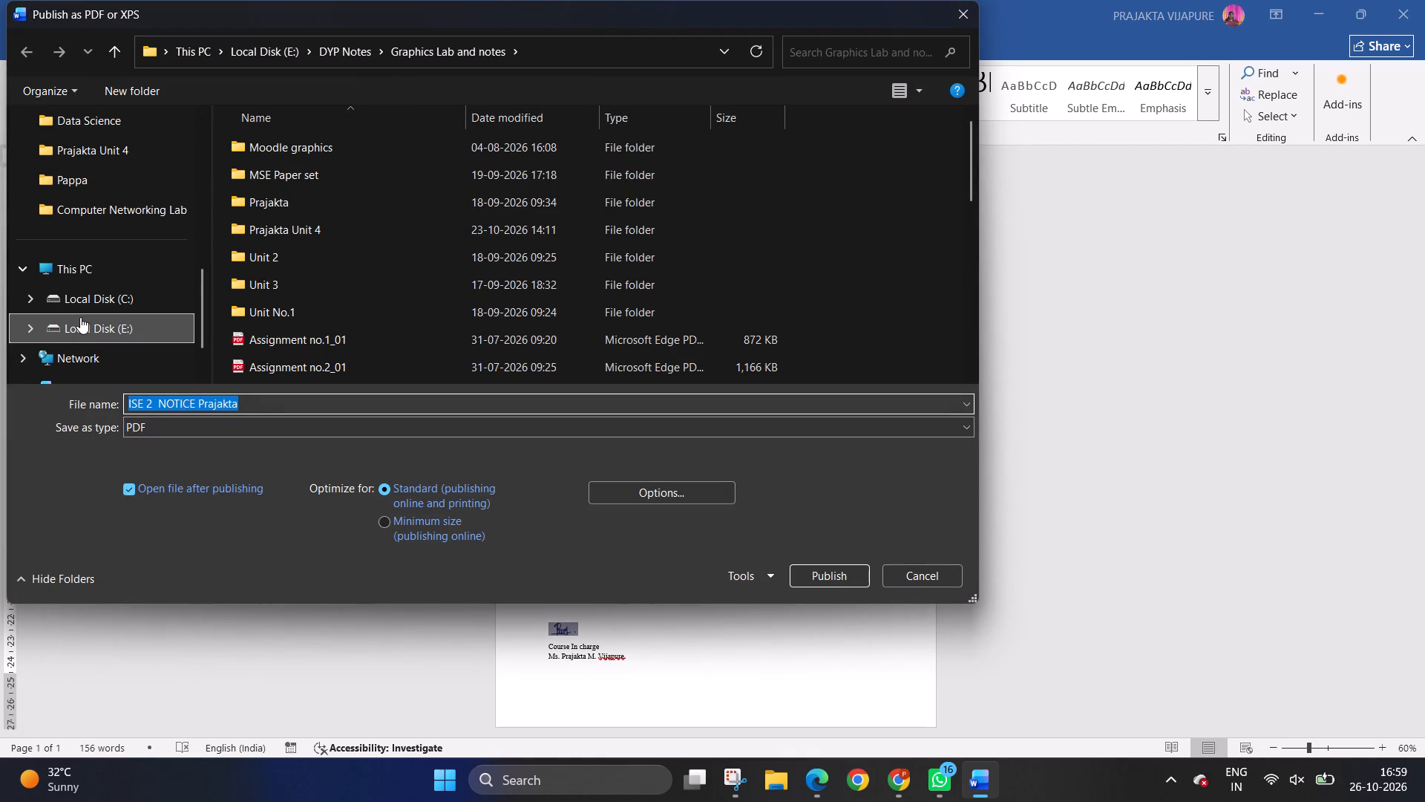
pyautogui.click(80, 317)
pyautogui.doubleClick(313, 170)
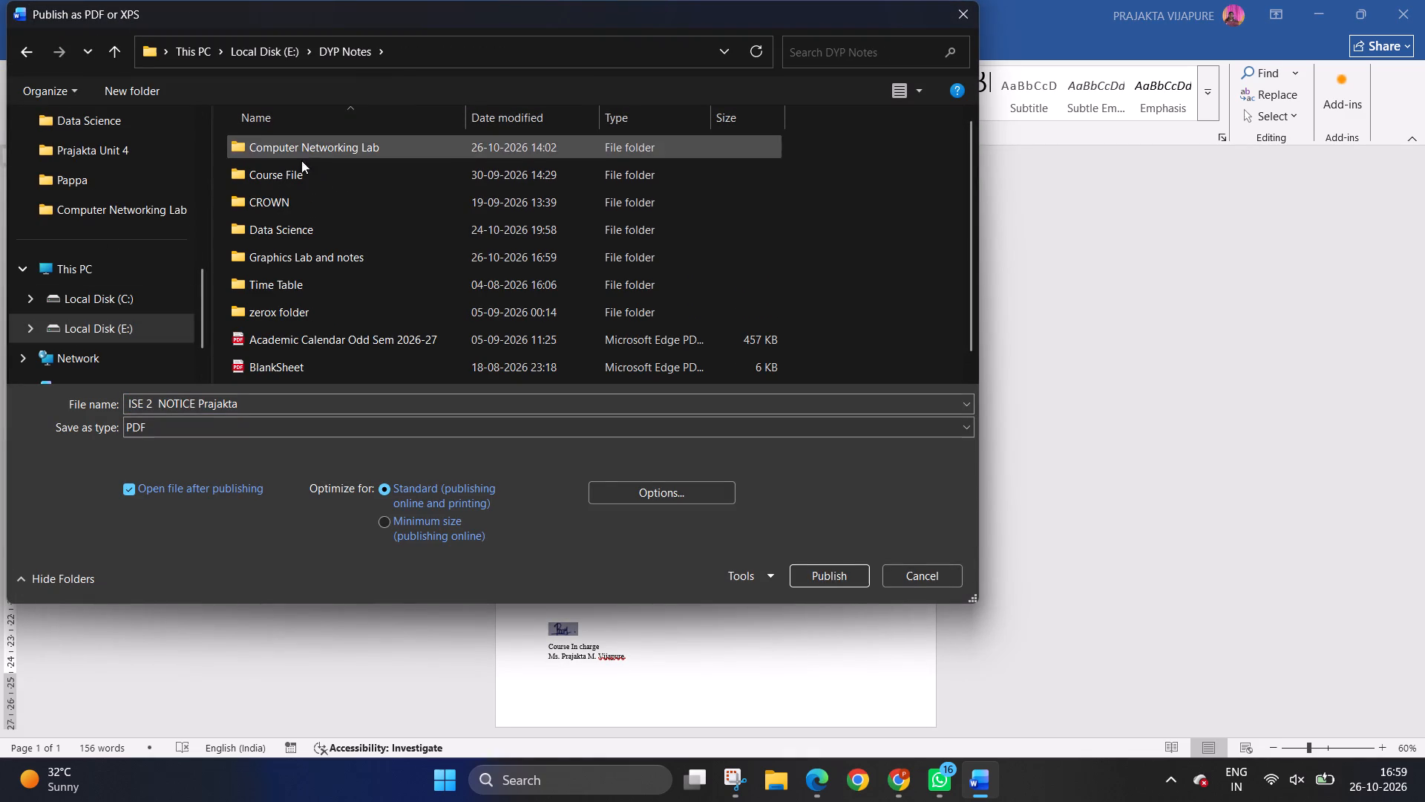
pyautogui.doubleClick(296, 251)
pyautogui.click(289, 405)
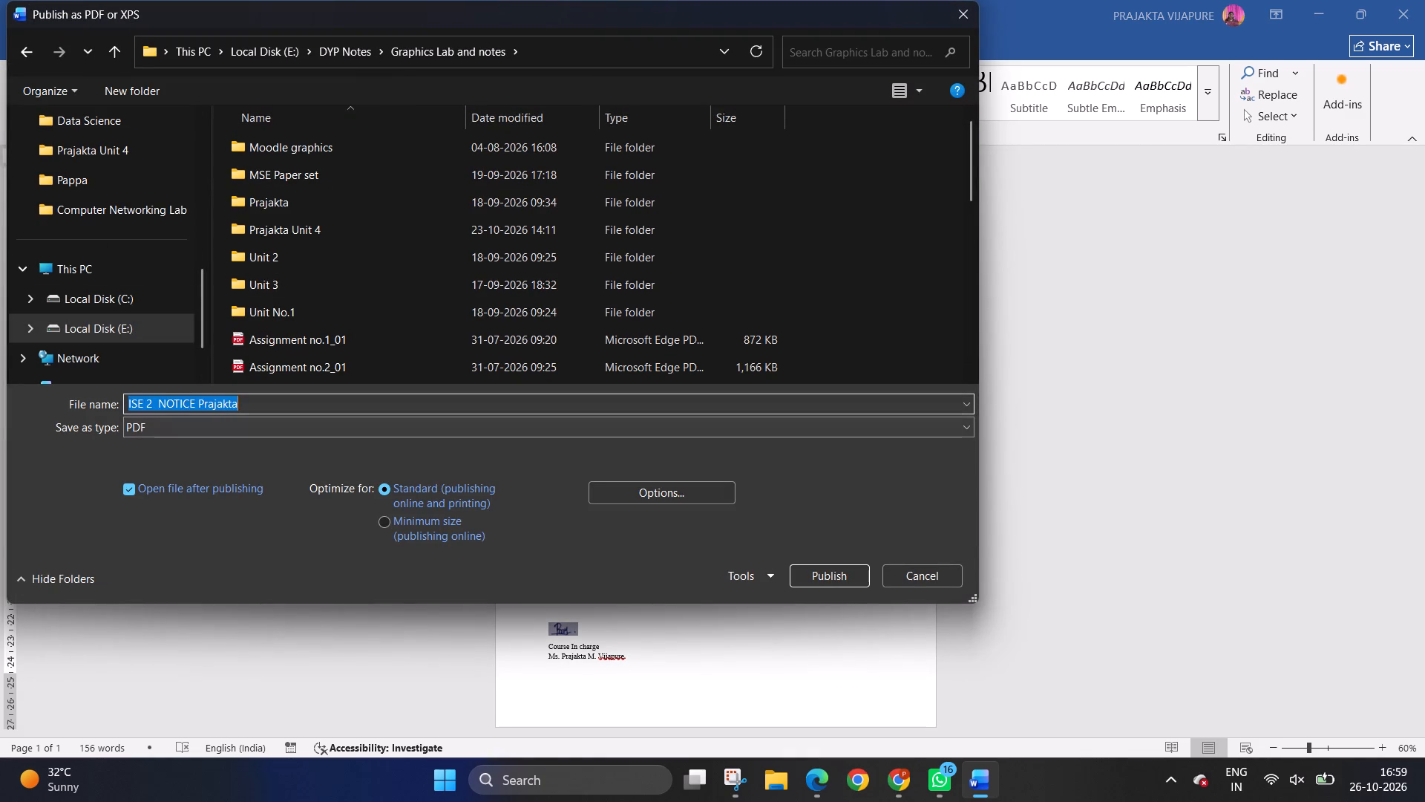
pyautogui.click(289, 405)
pyautogui.press('BackSpace')
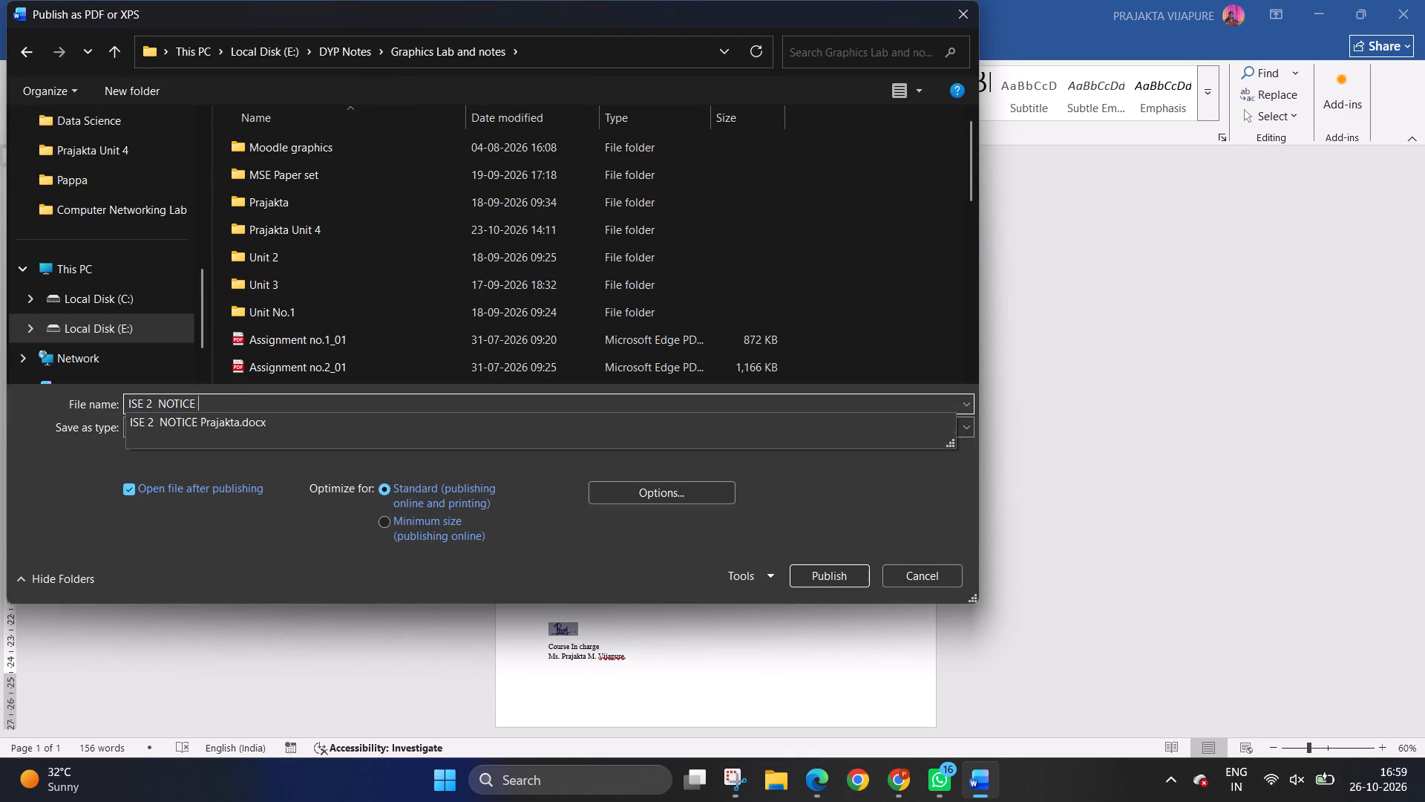
pyautogui.hotkey('shift', 'p')
pyautogui.write('EC-1')
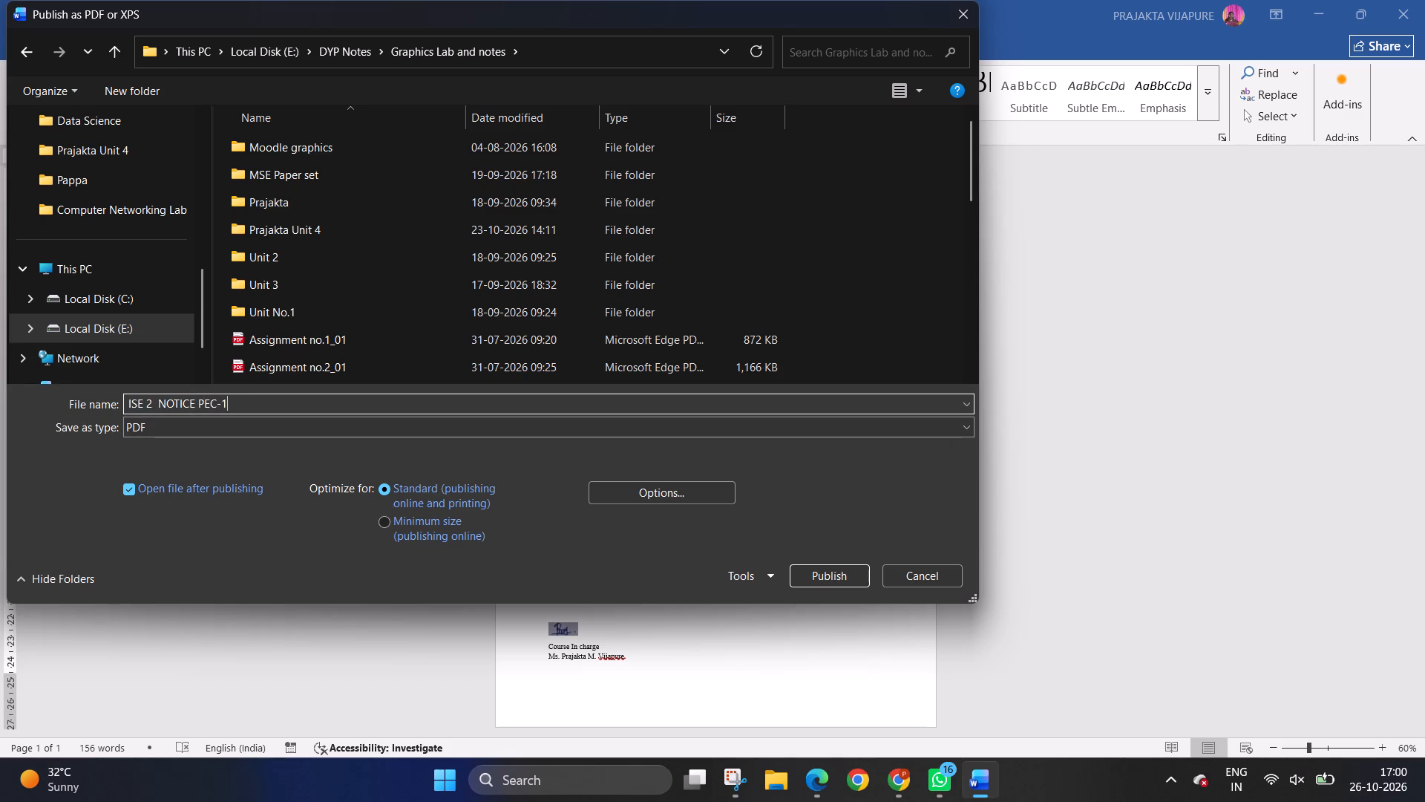
pyautogui.click(833, 585)
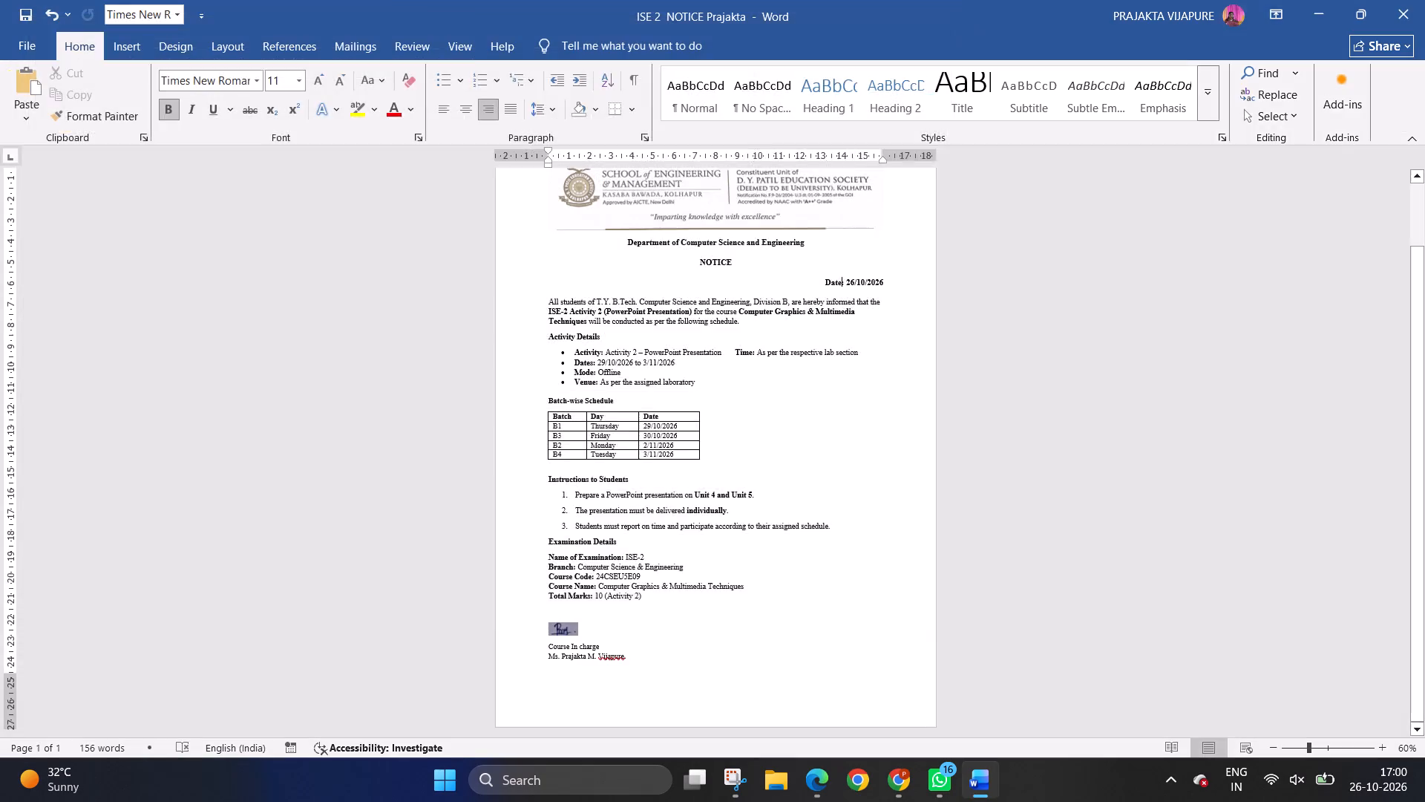
# Capture the new PEC-1 PDF notice from letterhead to course in-charge signature with Snipping Tool and copy the screenshot.
pyautogui.scroll(-3, 856, 388)
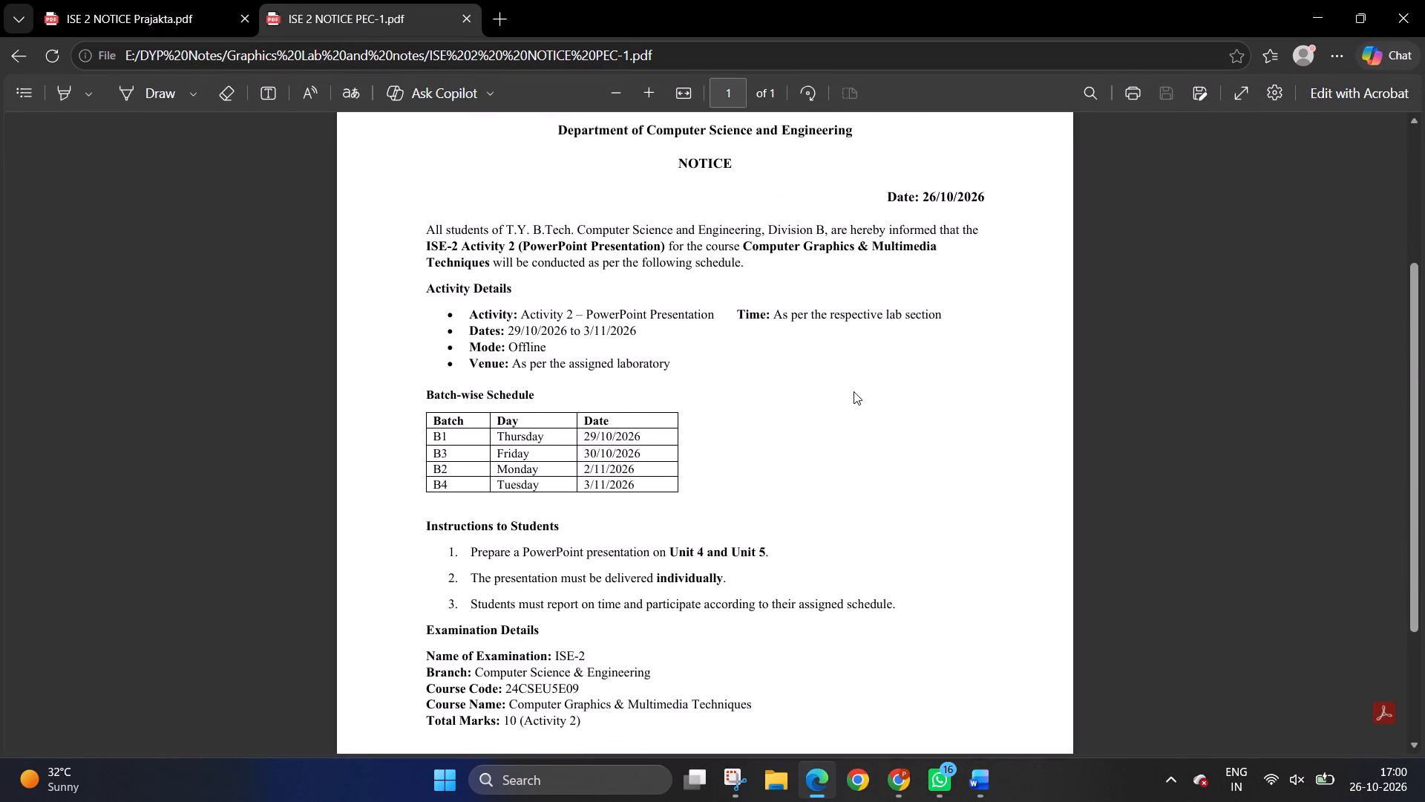
pyautogui.scroll(-2, 854, 391)
pyautogui.keyDown('ctrl'); pyautogui.scroll(1, 849, 397); pyautogui.keyUp('ctrl')
pyautogui.keyDown('ctrl'); pyautogui.scroll(-1, 849, 397); pyautogui.keyUp('ctrl')
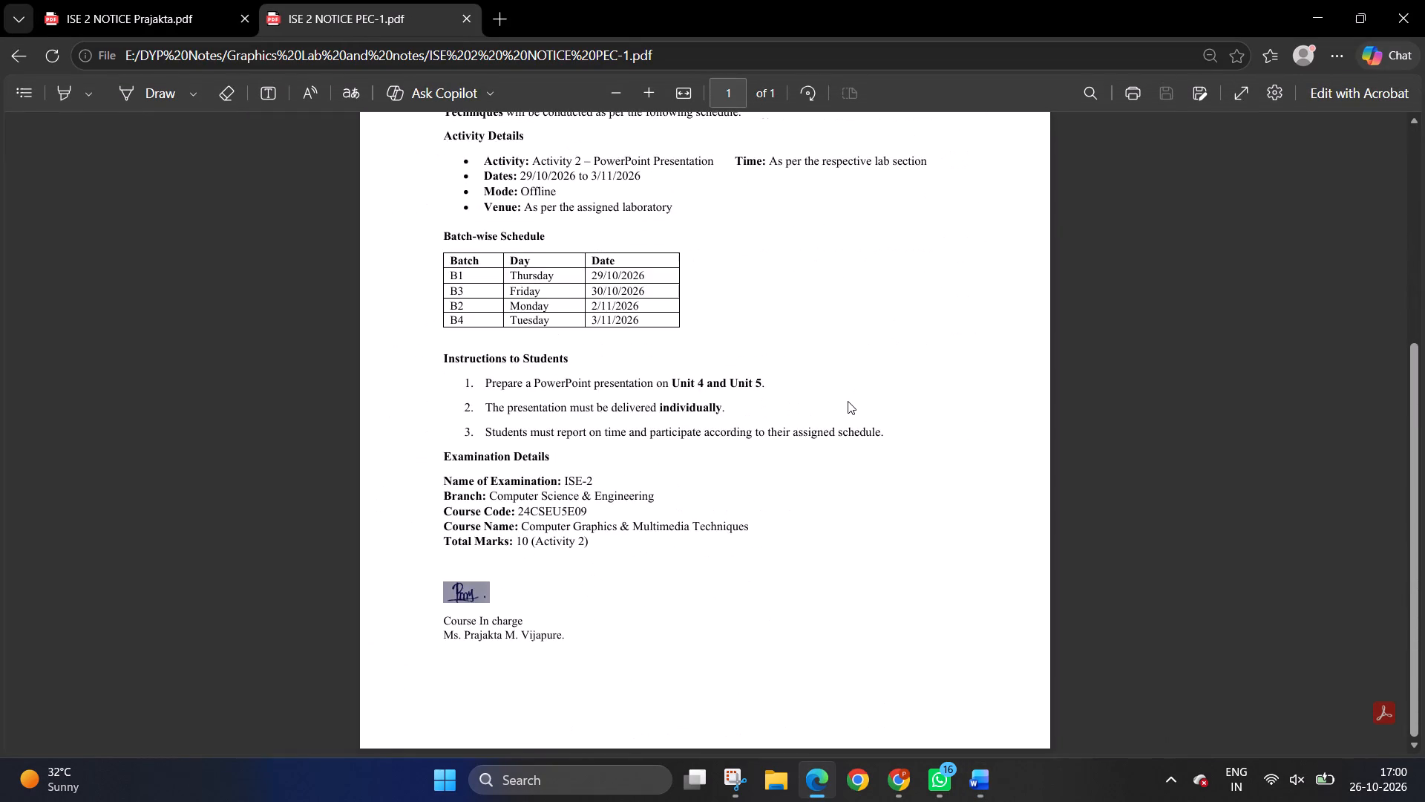
pyautogui.keyDown('ctrl'); pyautogui.scroll(-1, 848, 403); pyautogui.keyUp('ctrl')
pyautogui.scroll(1, 848, 403)
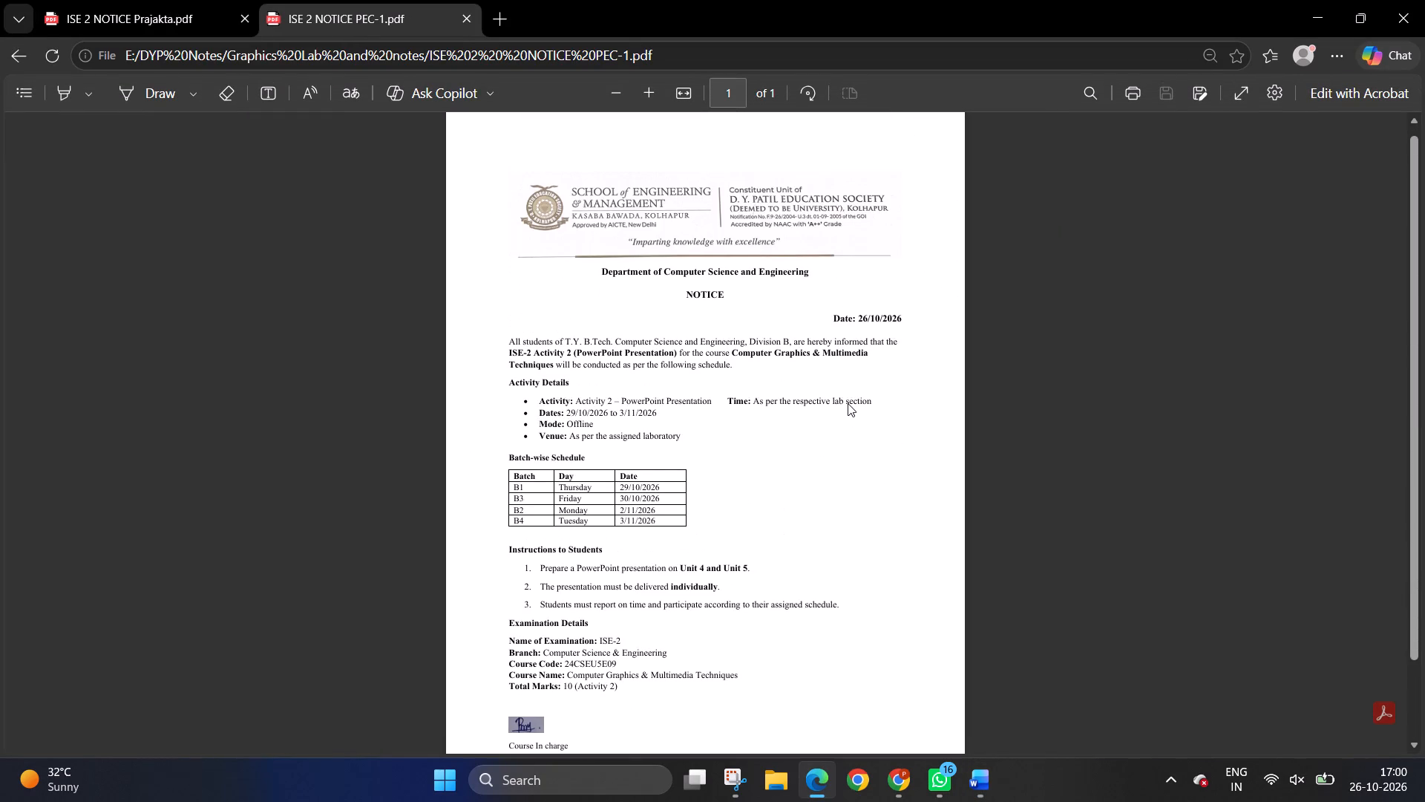
pyautogui.scroll(-1, 847, 408)
pyautogui.scroll(1, 847, 408)
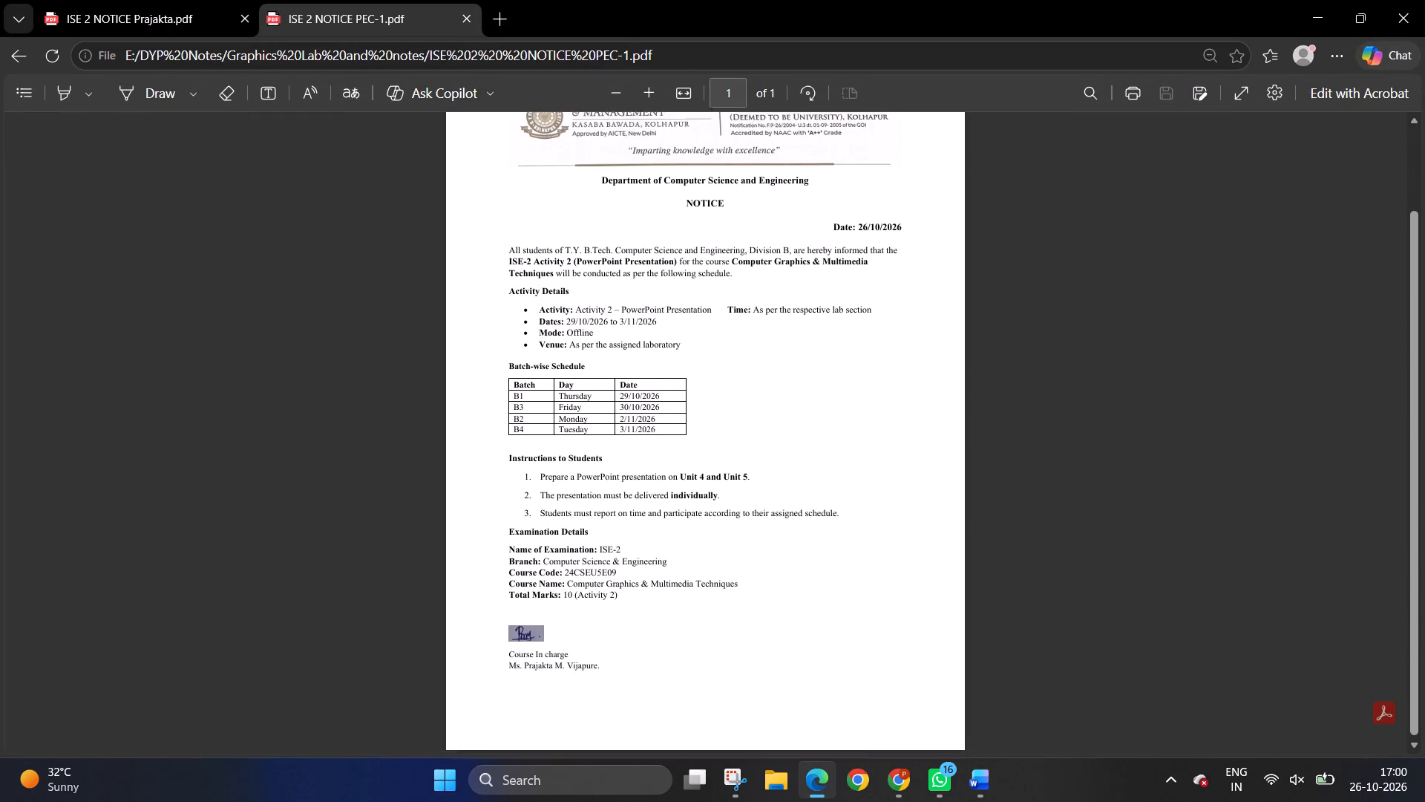
pyautogui.moveTo(1413, 339); pyautogui.dragTo(1415, 351)
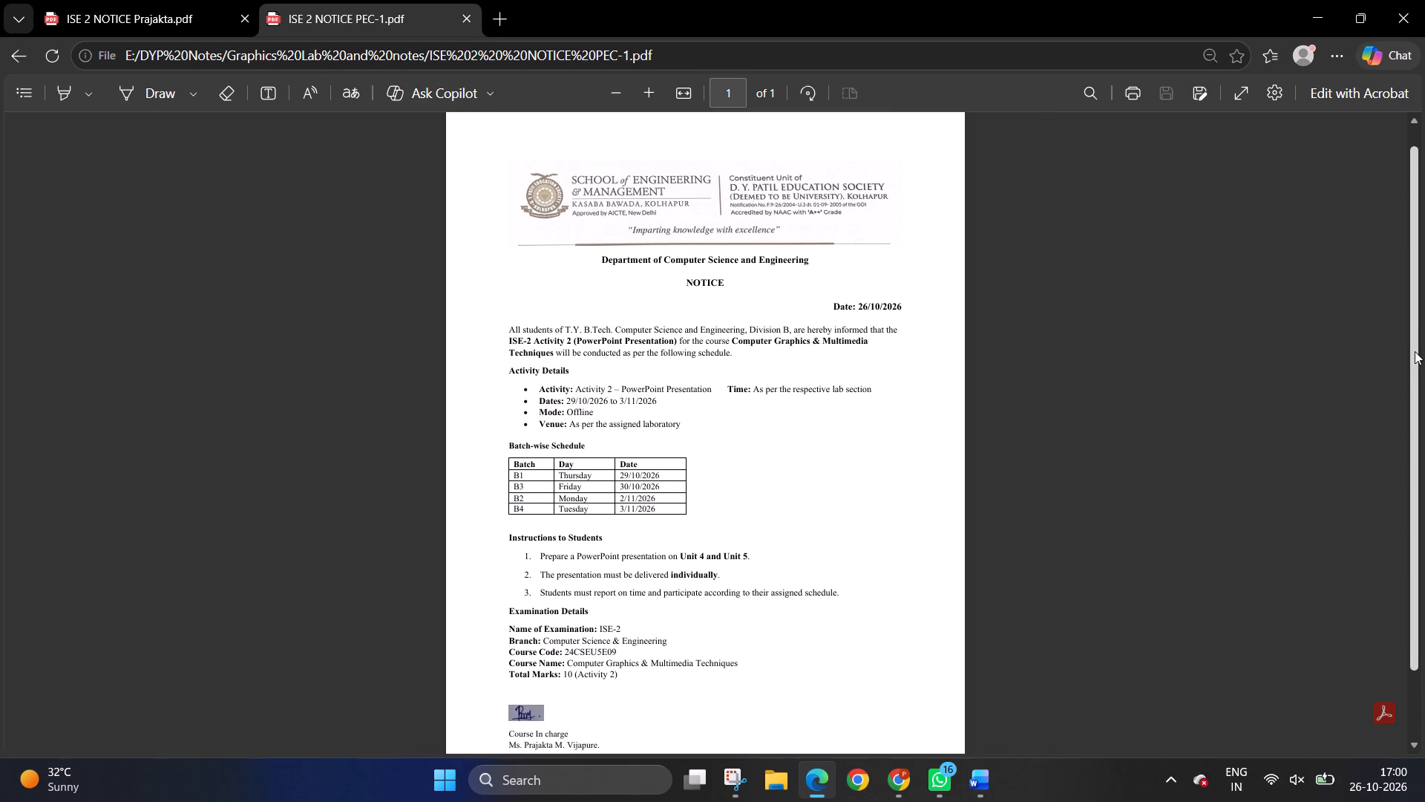
pyautogui.moveTo(1415, 351); pyautogui.dragTo(1417, 370)
pyautogui.click(733, 777)
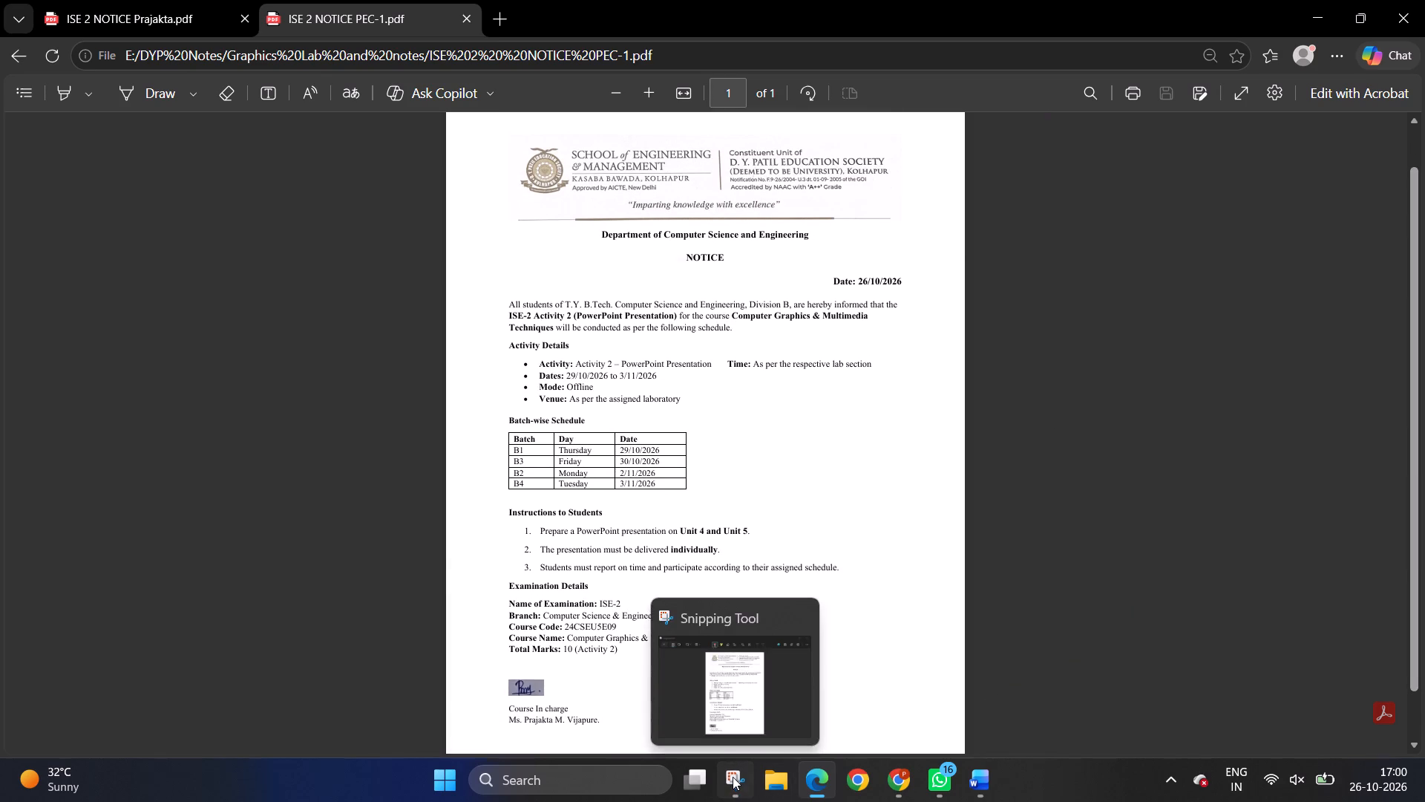
pyautogui.click(511, 322)
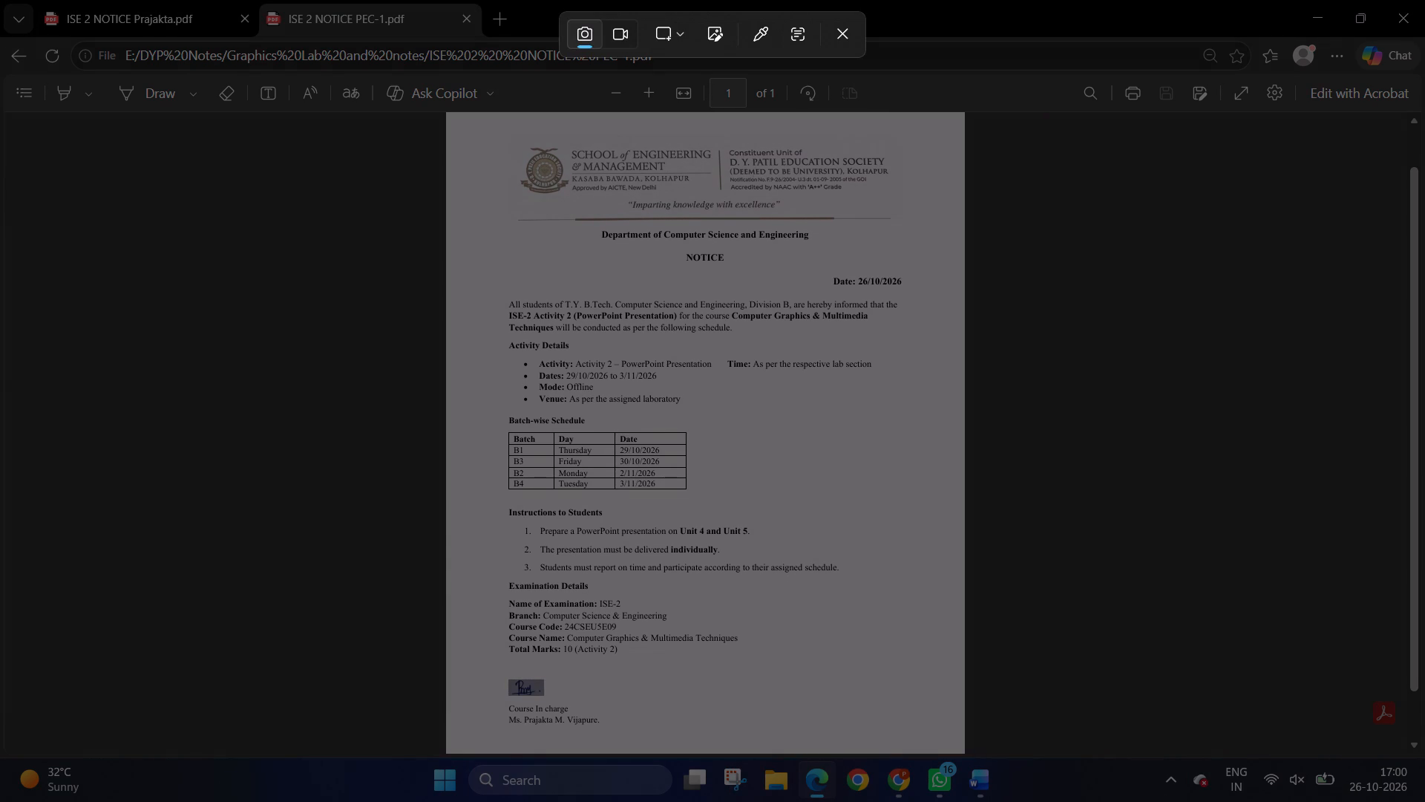
pyautogui.moveTo(460, 137); pyautogui.dragTo(949, 737)
pyautogui.hotkey('ctrl', 'c')
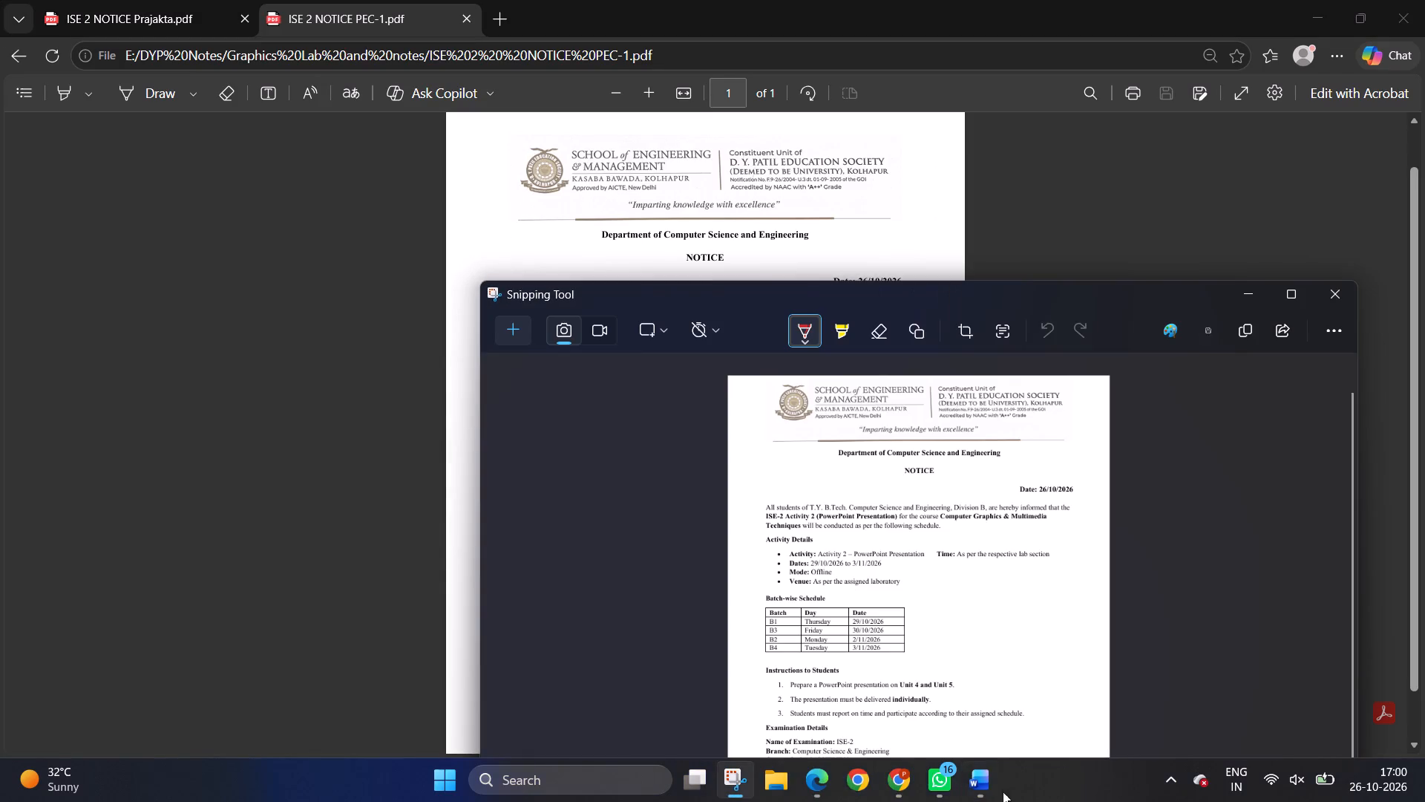